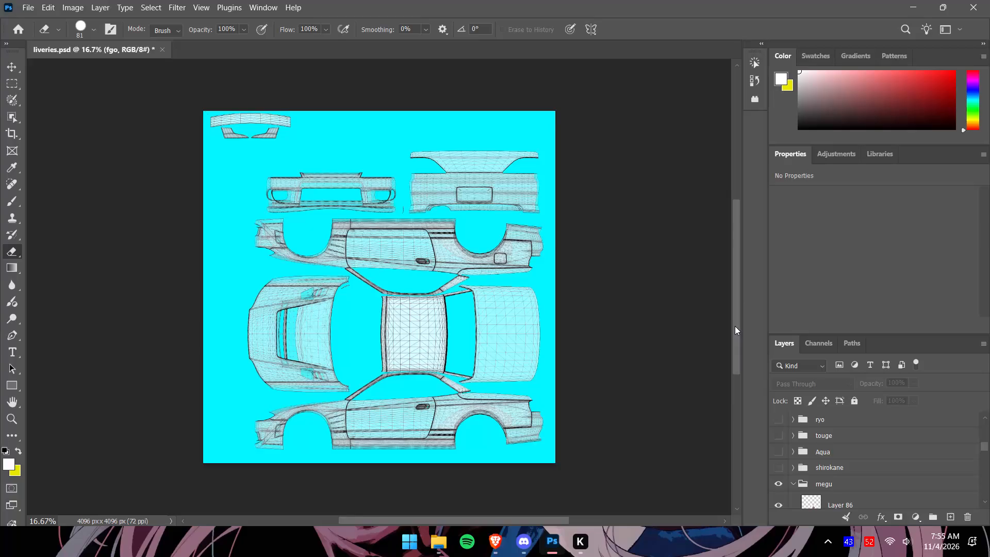
# Hide the megu livery group on the car template and collapse its layers.
pyautogui.scroll(-1, 814, 451)
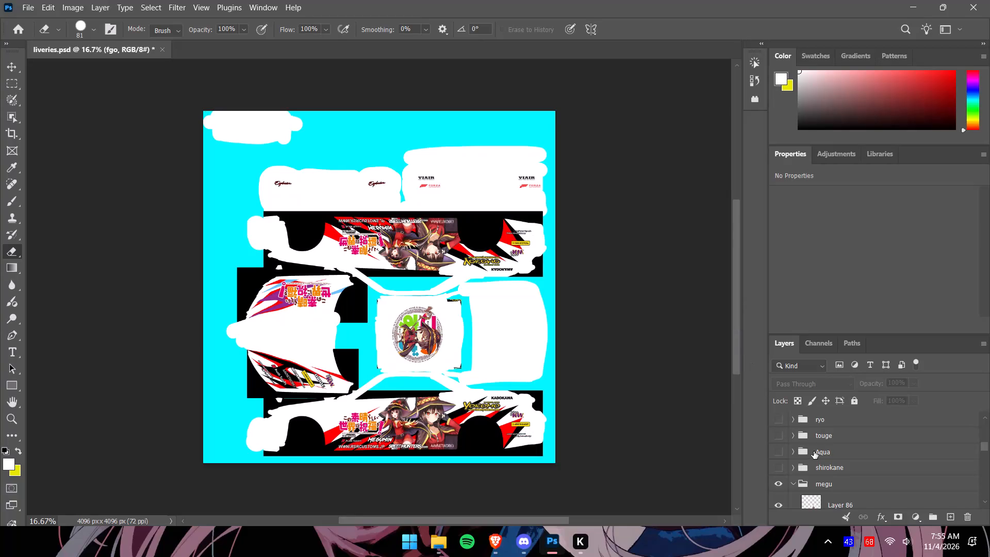
pyautogui.scroll(-1, 814, 451)
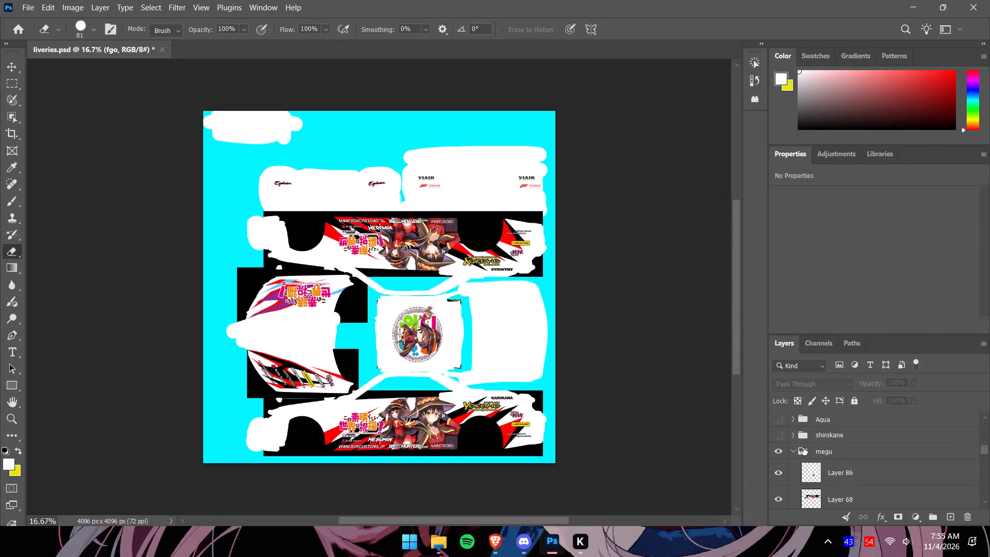
pyautogui.click(777, 451)
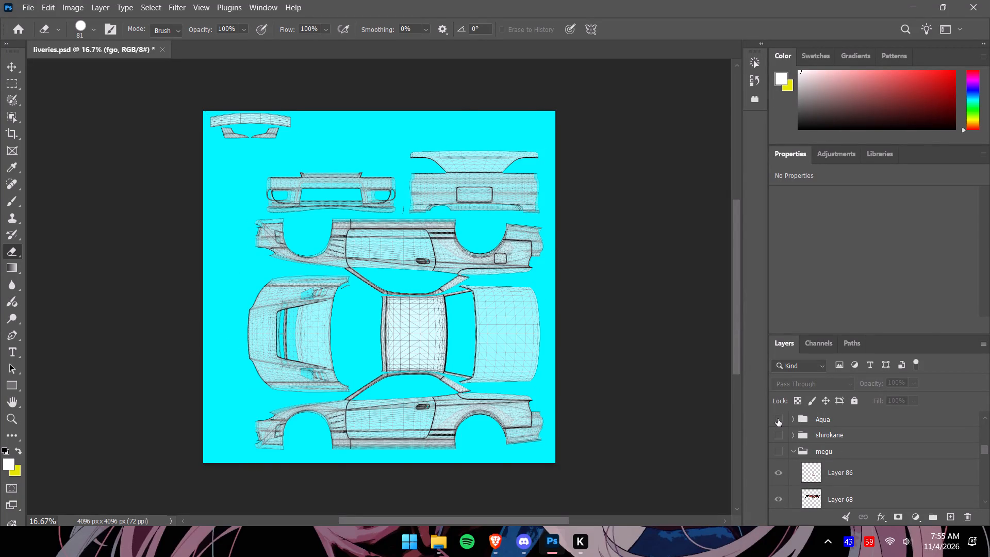
pyautogui.click(778, 419)
pyautogui.click(778, 419)
pyautogui.click(793, 452)
pyautogui.scroll(4, 800, 450)
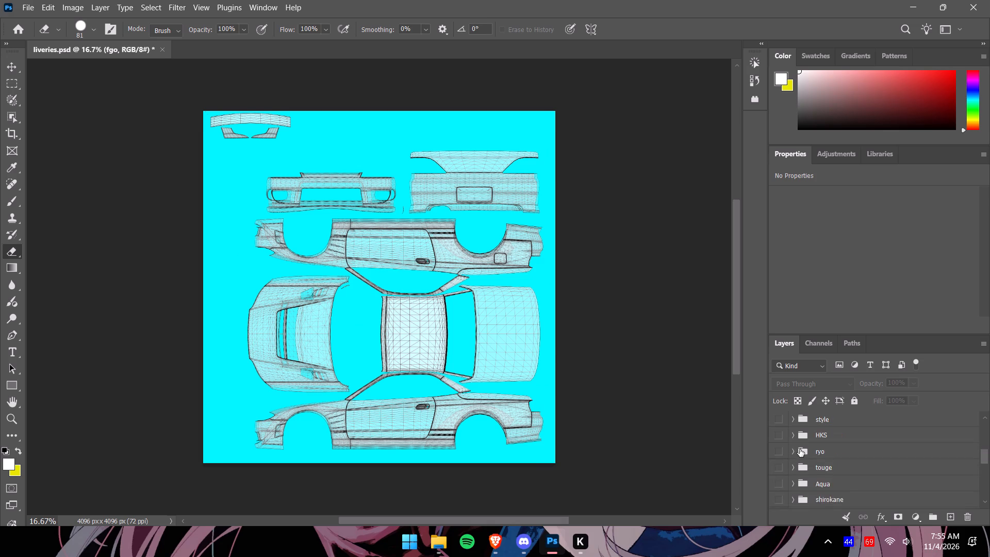
pyautogui.scroll(20, 800, 449)
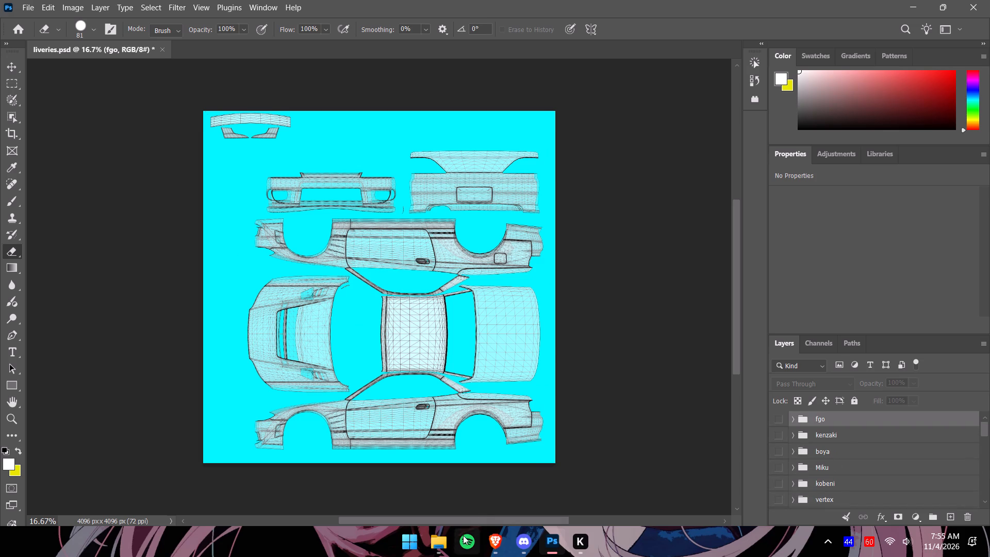
# Switch to File Explorer and inspect the contents of the 3f7025-Scathach S15 Silvia archive in Downloads.
pyautogui.click(442, 544)
pyautogui.click(113, 284)
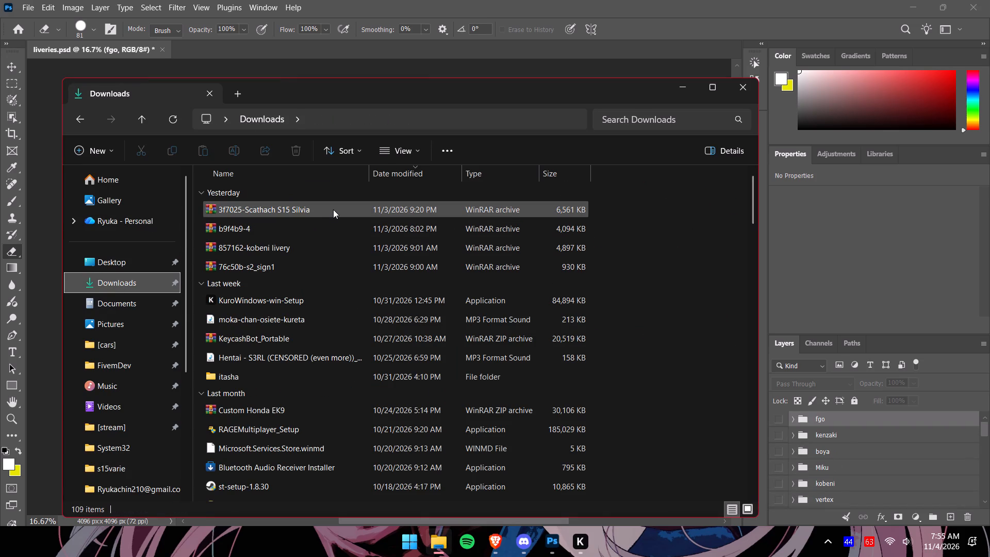
pyautogui.doubleClick(333, 209)
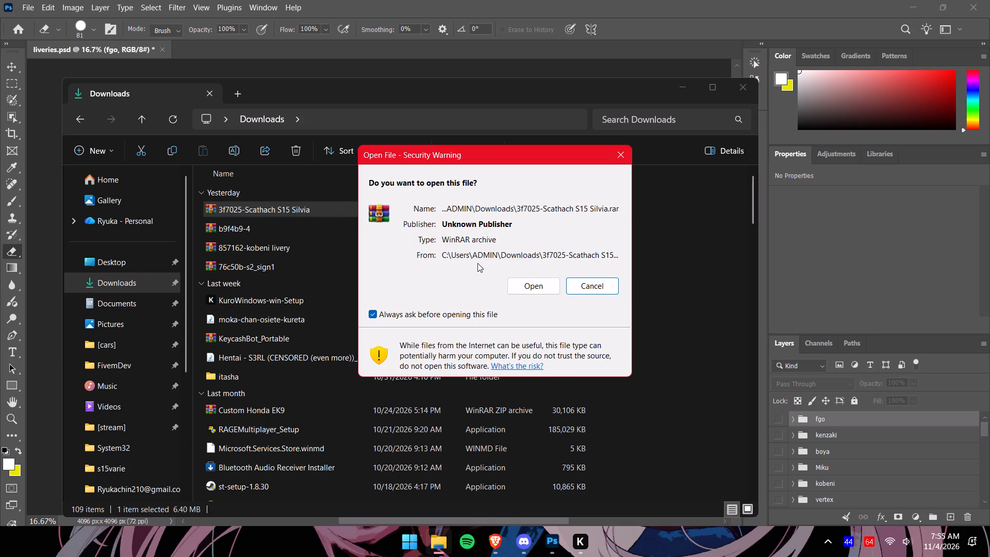
pyautogui.click(515, 283)
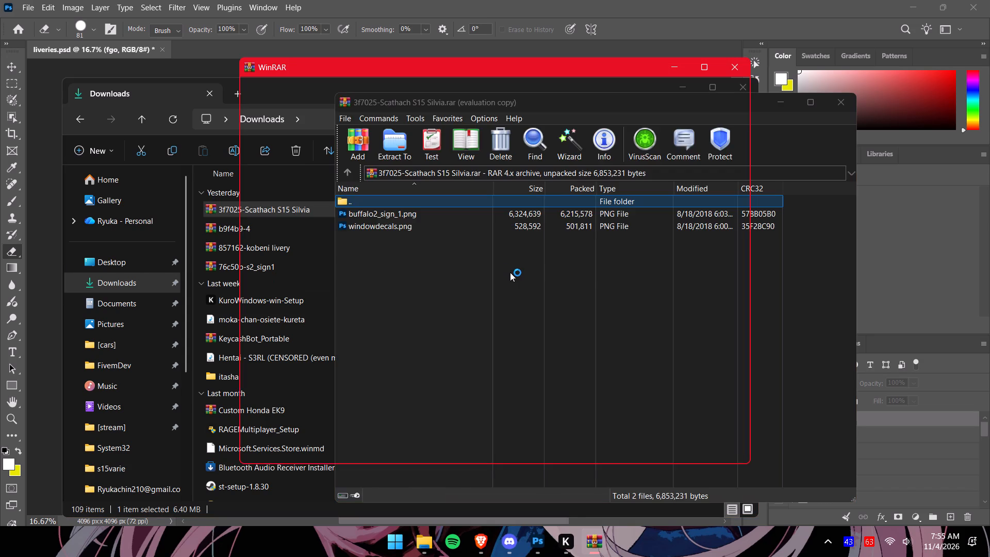
pyautogui.click(735, 69)
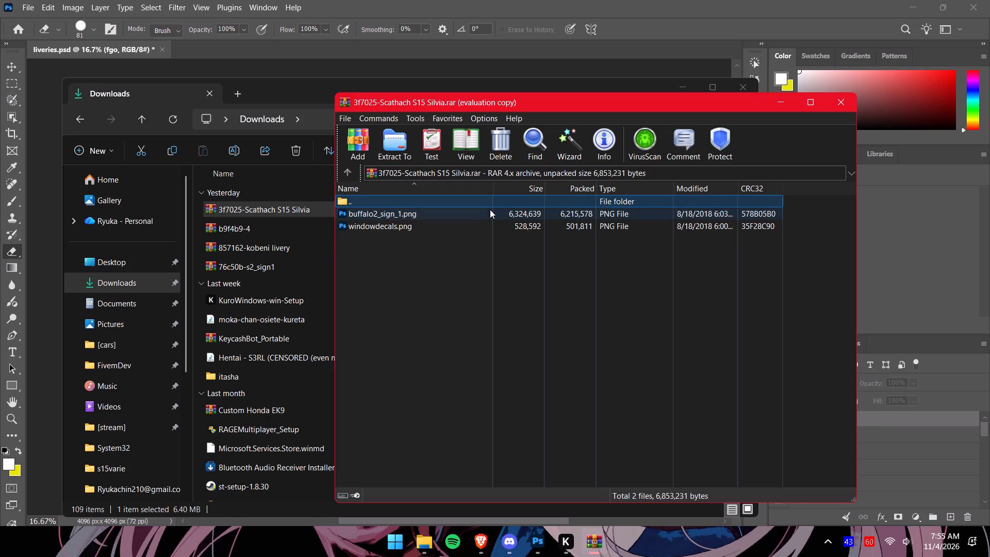
pyautogui.click(845, 105)
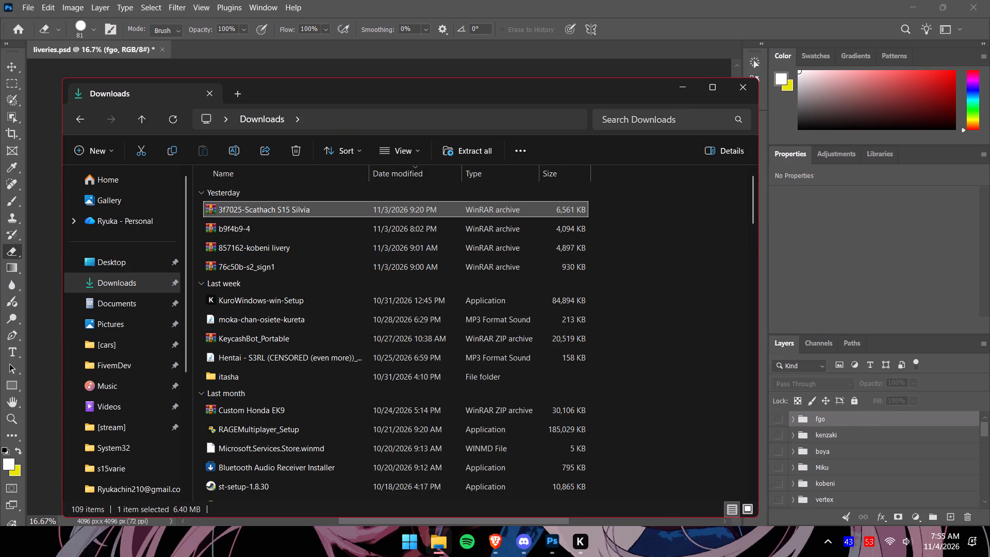
pyautogui.click(677, 94)
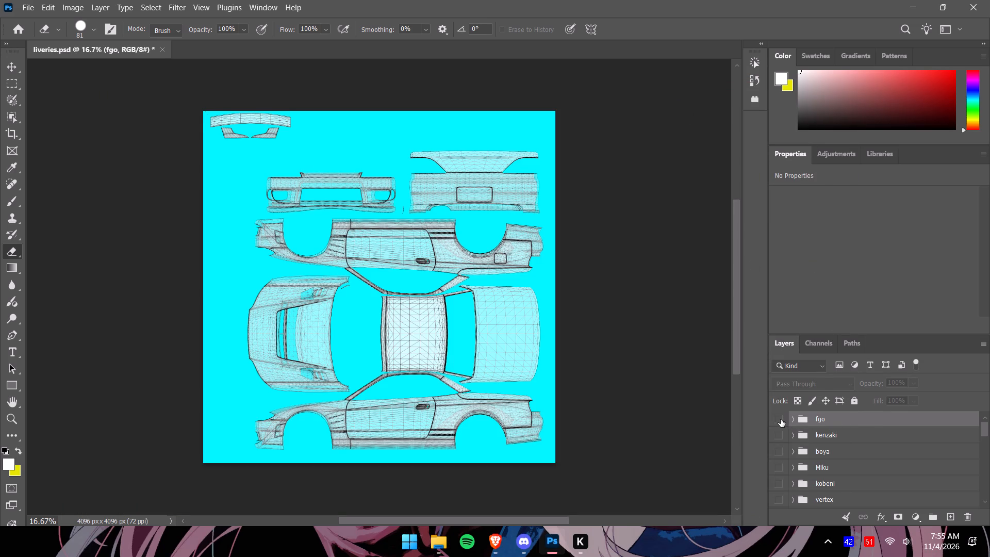
# Back in Photoshop, preview the fgo, kenzaki and boya livery groups on the car template one at a time.
pyautogui.click(781, 419)
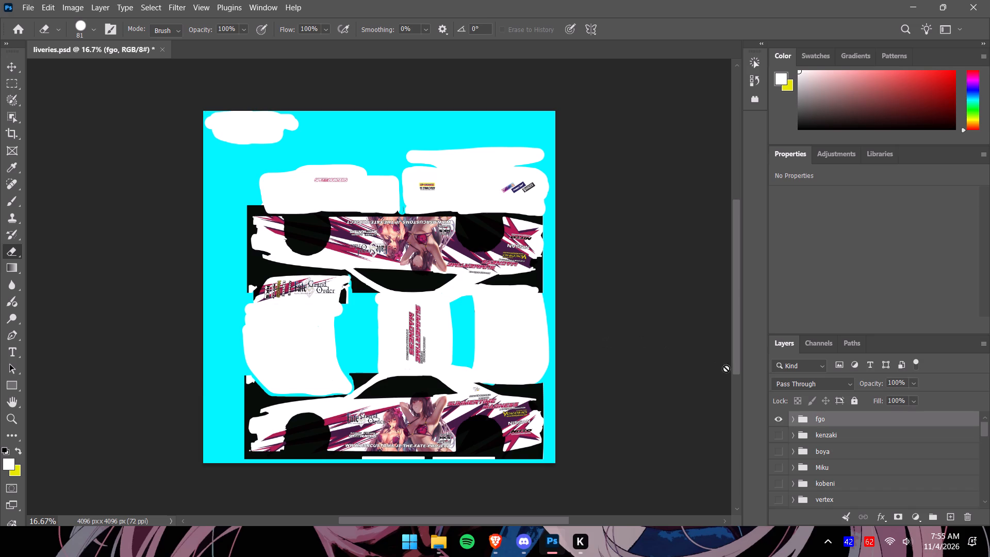
pyautogui.moveTo(733, 369); pyautogui.dragTo(735, 381)
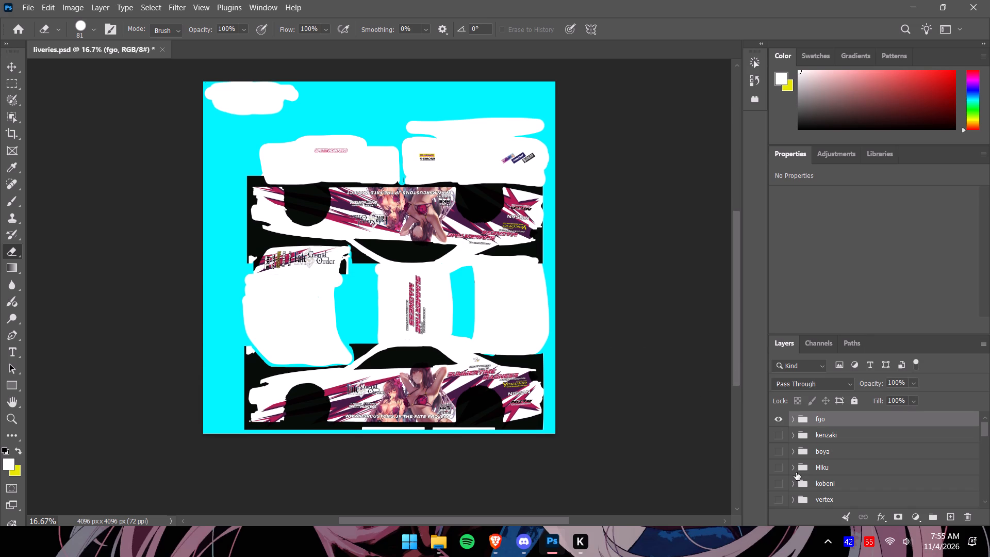
pyautogui.click(780, 432)
pyautogui.click(780, 432)
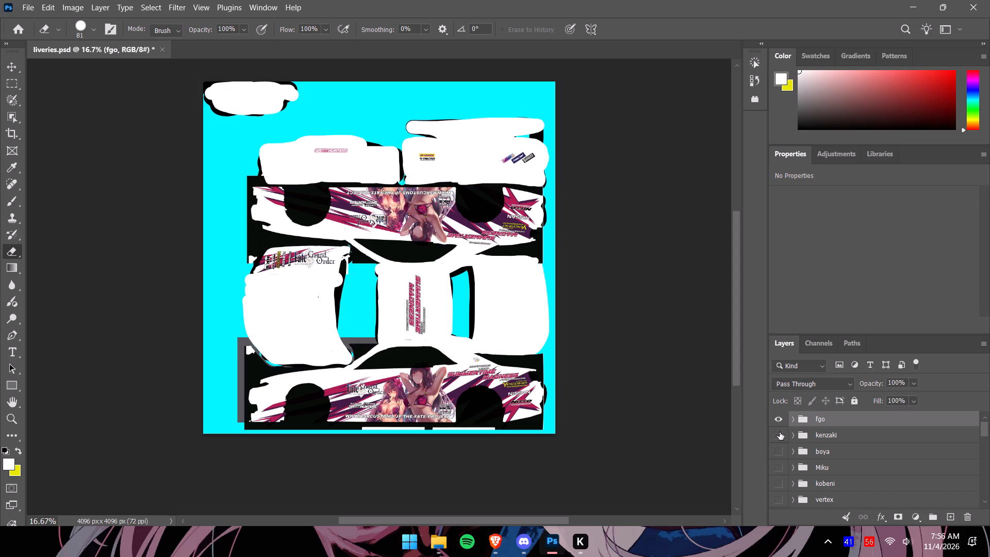
pyautogui.click(780, 421)
pyautogui.click(781, 437)
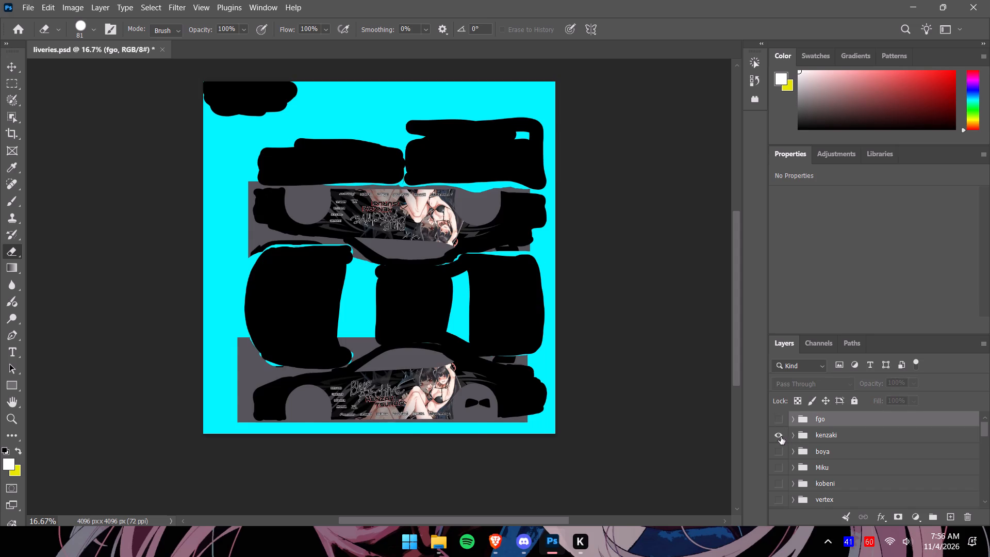
pyautogui.click(781, 436)
pyautogui.click(776, 452)
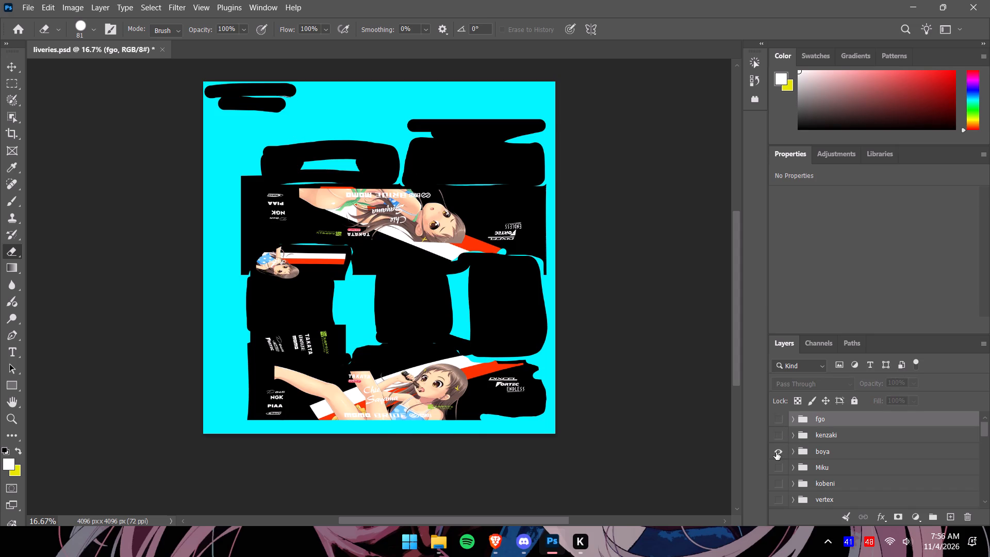
pyautogui.click(776, 452)
pyautogui.click(775, 449)
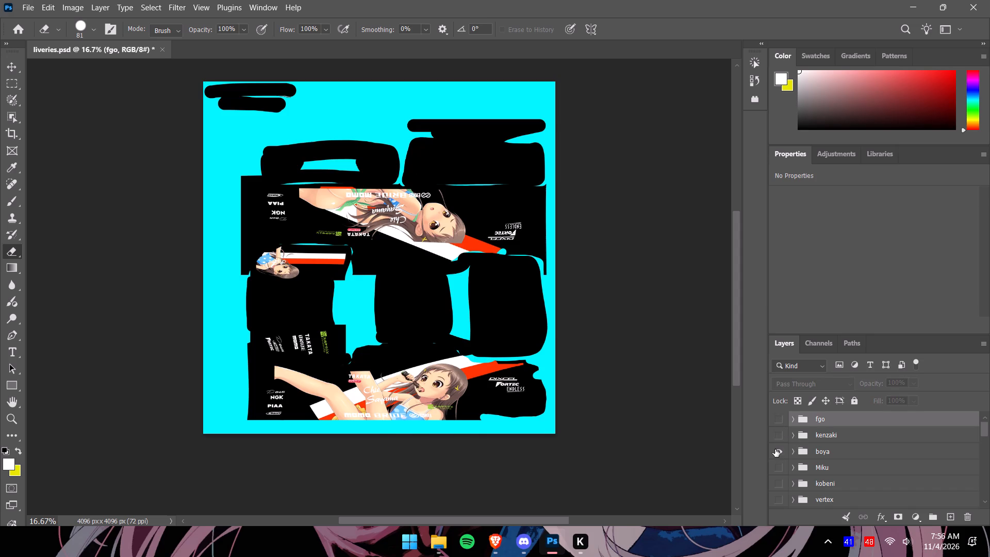
pyautogui.click(775, 449)
# Show the Miku livery group on its own over the car template.
pyautogui.click(783, 466)
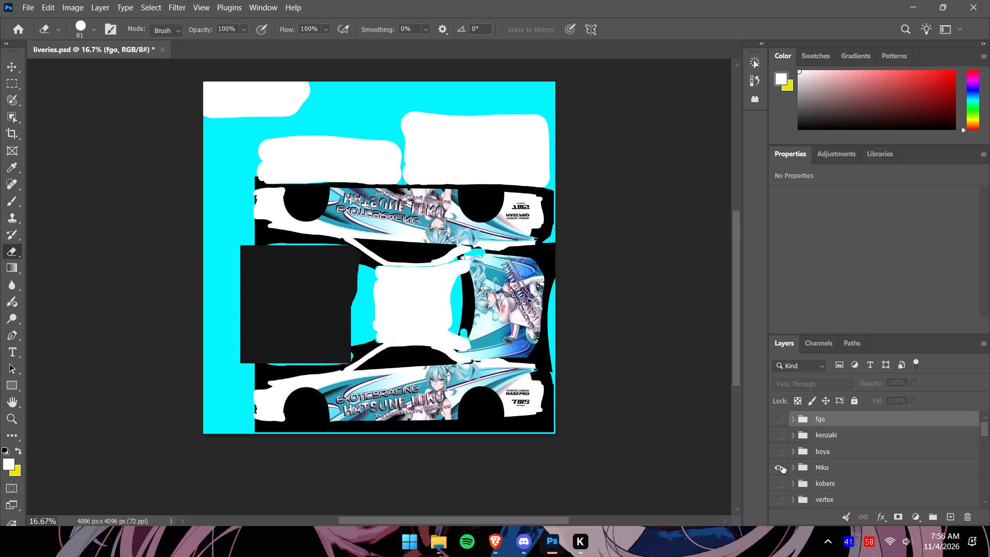
pyautogui.moveTo(736, 386); pyautogui.dragTo(738, 395)
pyautogui.click(738, 385)
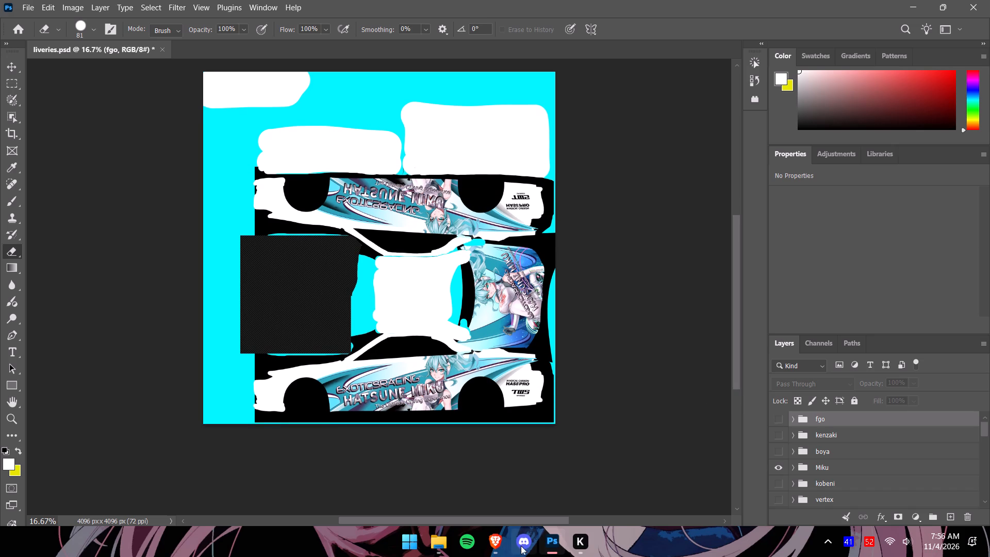
# Switch to File Explorer and look through the whole Downloads folder for livery source files.
pyautogui.click(442, 540)
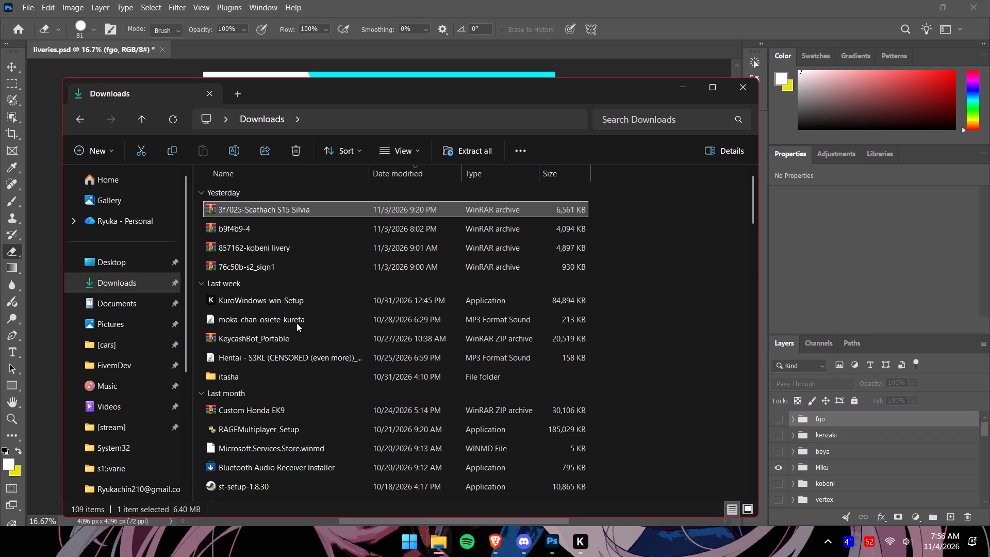
pyautogui.scroll(-5, 293, 361)
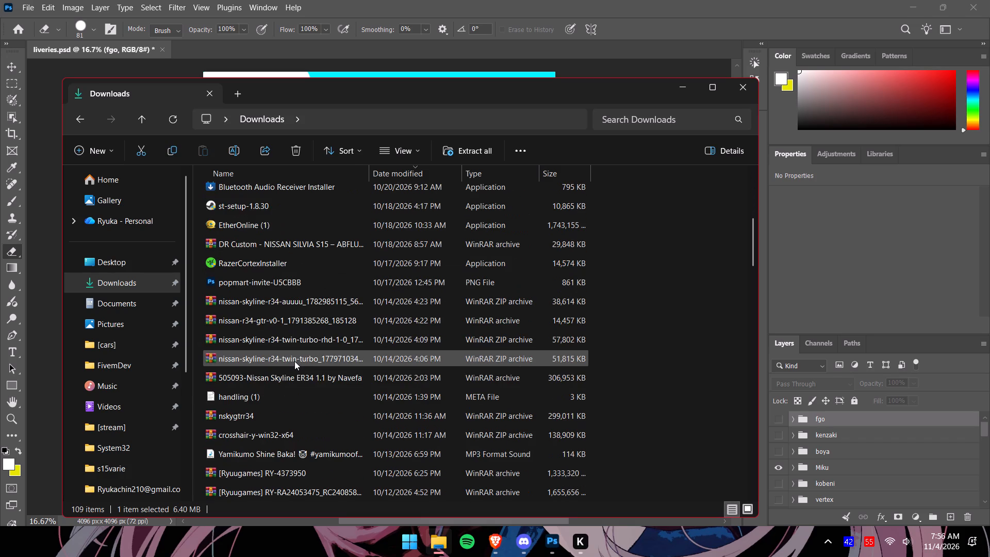
pyautogui.scroll(-8, 294, 361)
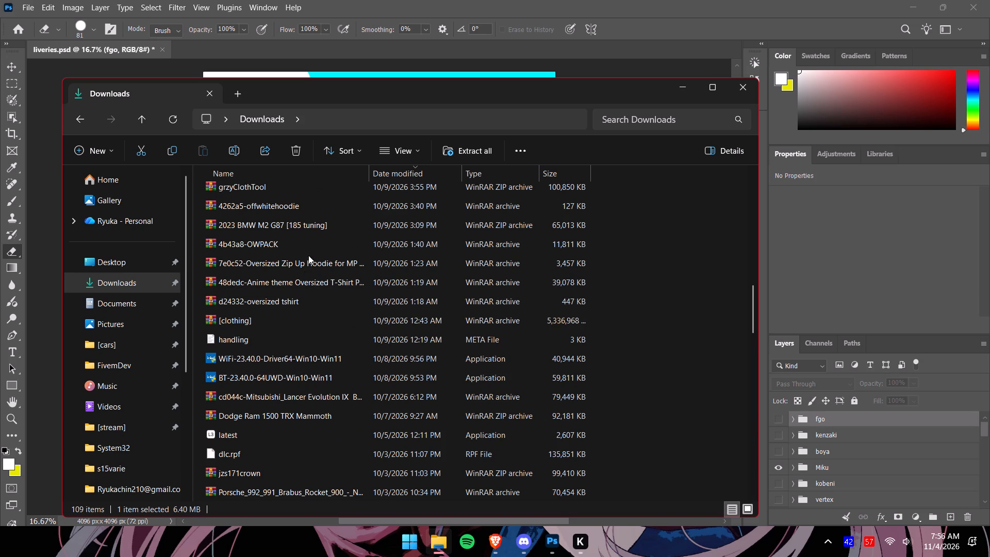
pyautogui.scroll(-3, 297, 404)
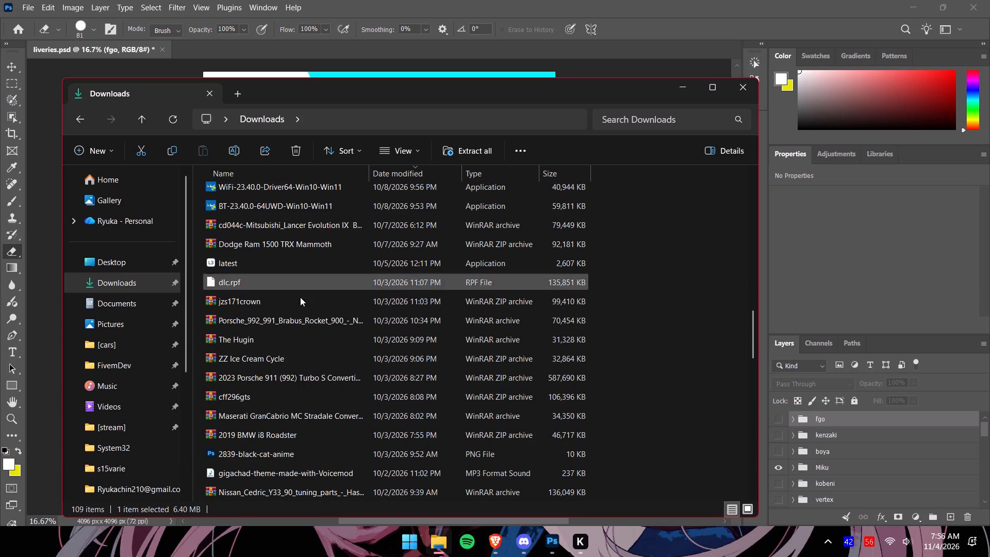
pyautogui.scroll(-1, 276, 375)
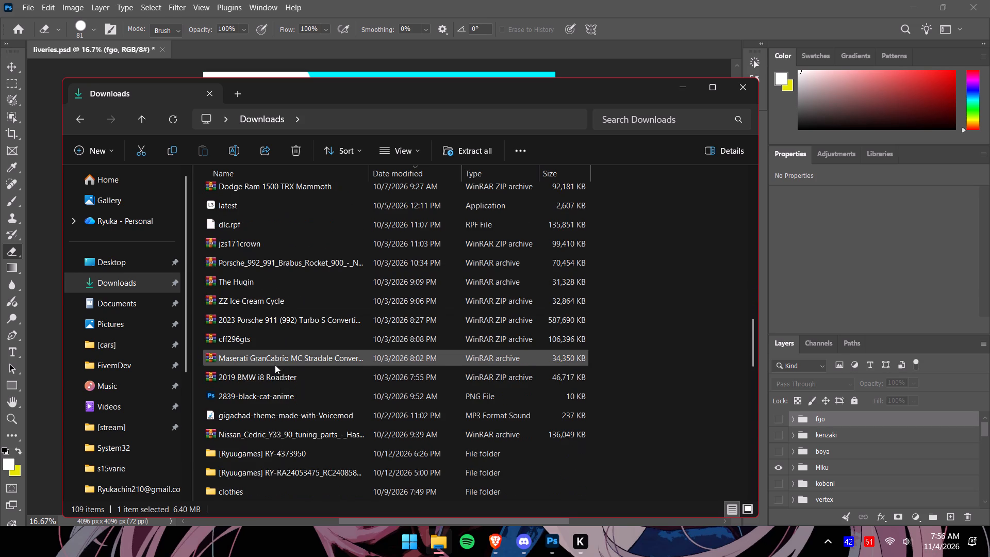
pyautogui.scroll(-7, 275, 365)
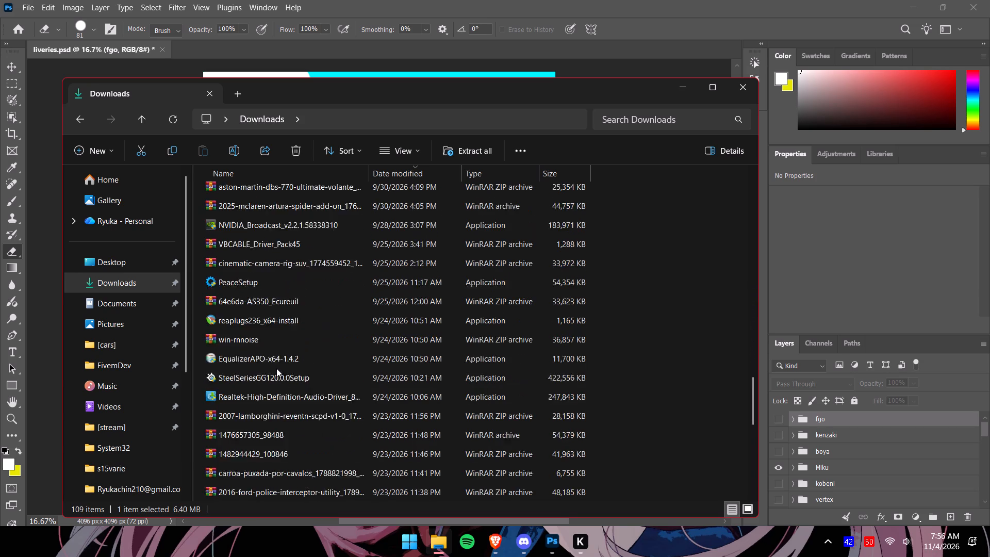
pyautogui.scroll(-9, 276, 368)
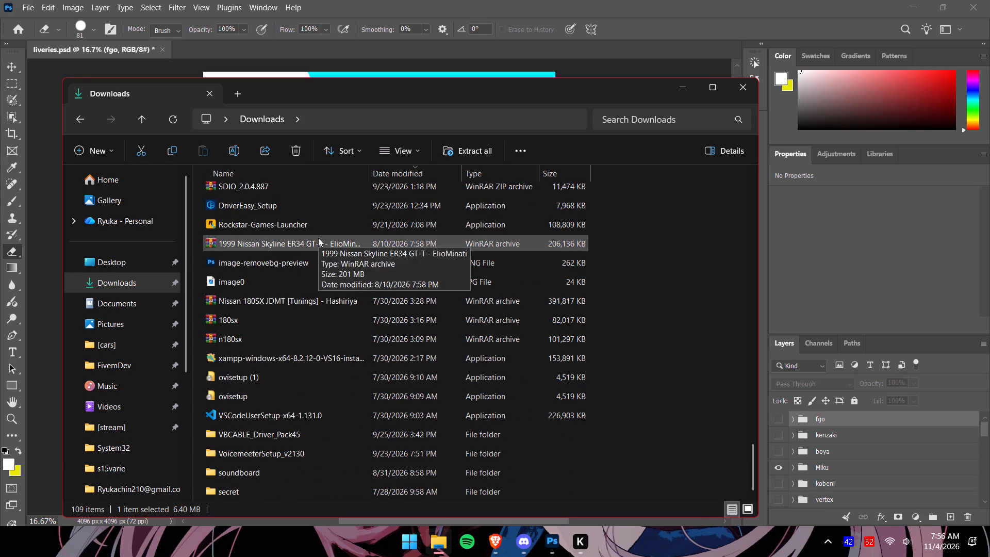
# Browse the images in the Pictures folder for livery artwork.
pyautogui.click(137, 327)
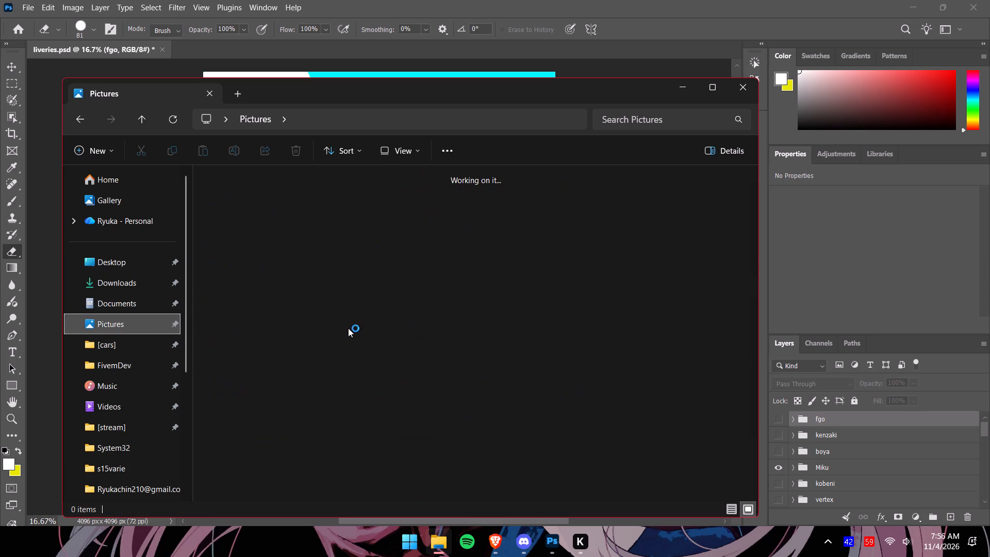
pyautogui.scroll(-2, 348, 328)
pyautogui.scroll(1, 355, 317)
pyautogui.scroll(-5, 355, 317)
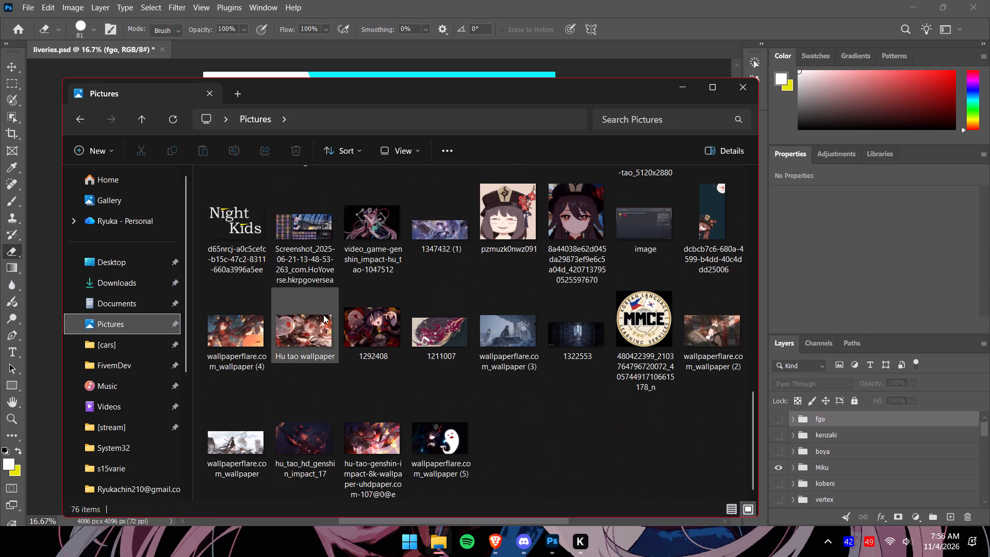
pyautogui.scroll(-2, 138, 286)
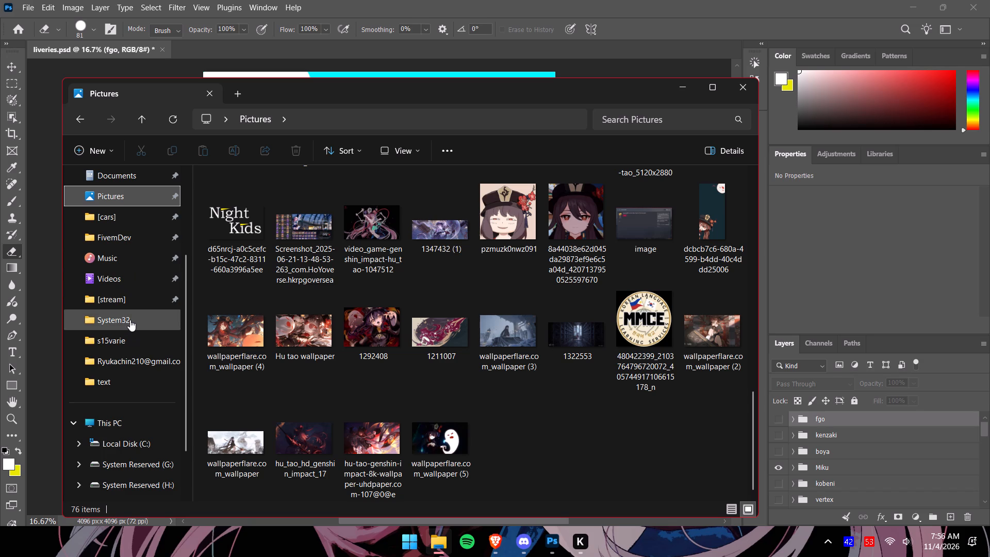
pyautogui.scroll(3, 130, 315)
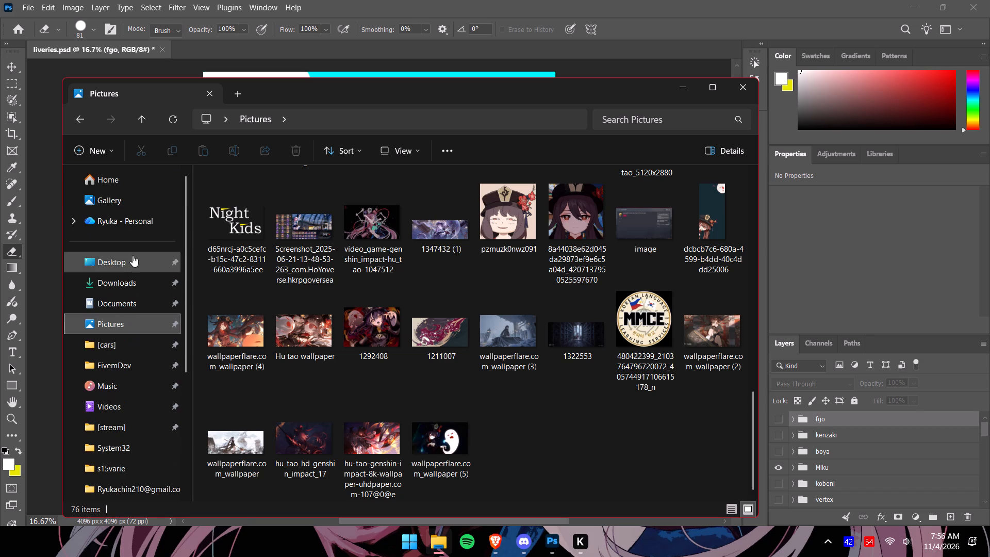
# Open the Mk2100 folder inside FivemSht on the Desktop and reposition its window over the Photoshop document.
pyautogui.click(129, 266)
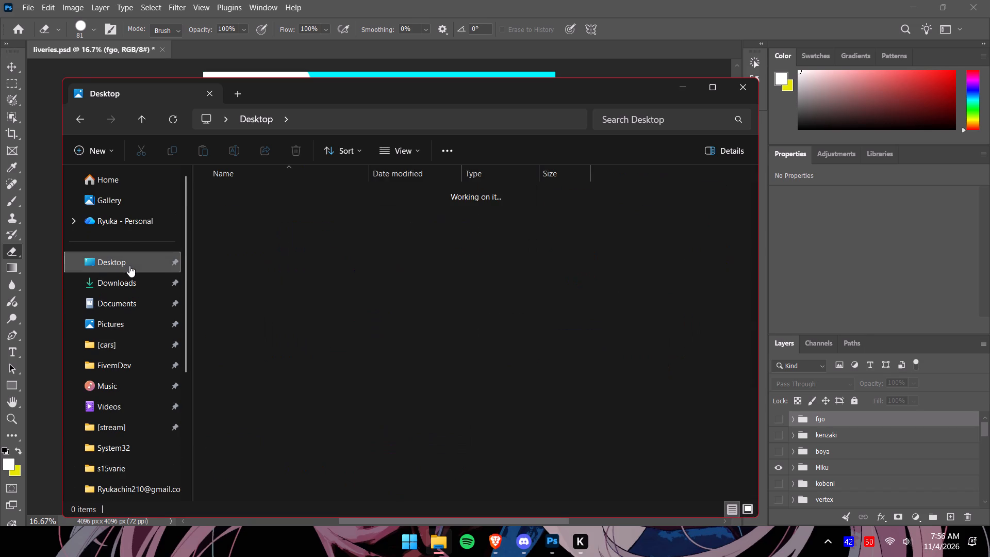
pyautogui.doubleClick(276, 238)
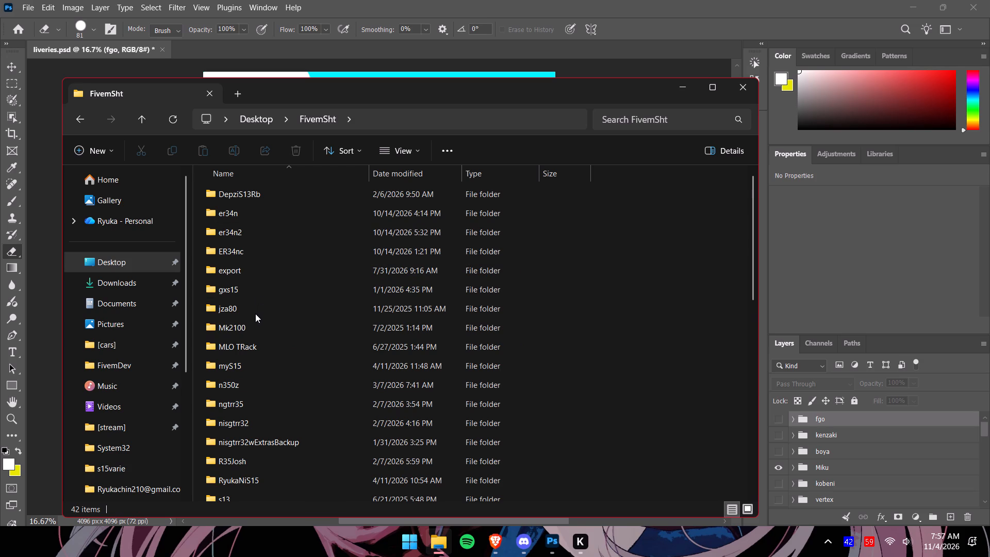
pyautogui.scroll(-1, 255, 314)
pyautogui.doubleClick(254, 283)
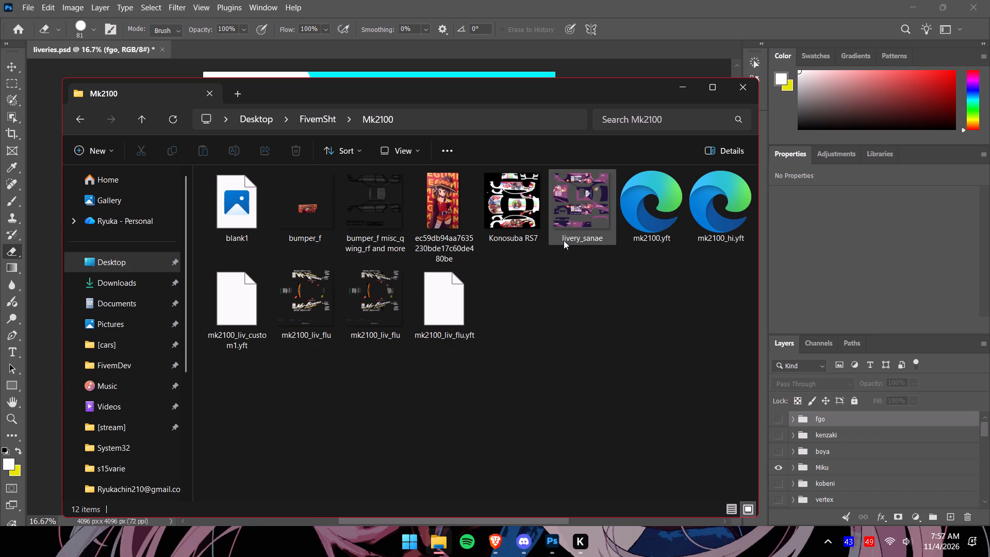
pyautogui.moveTo(518, 88); pyautogui.dragTo(503, 44)
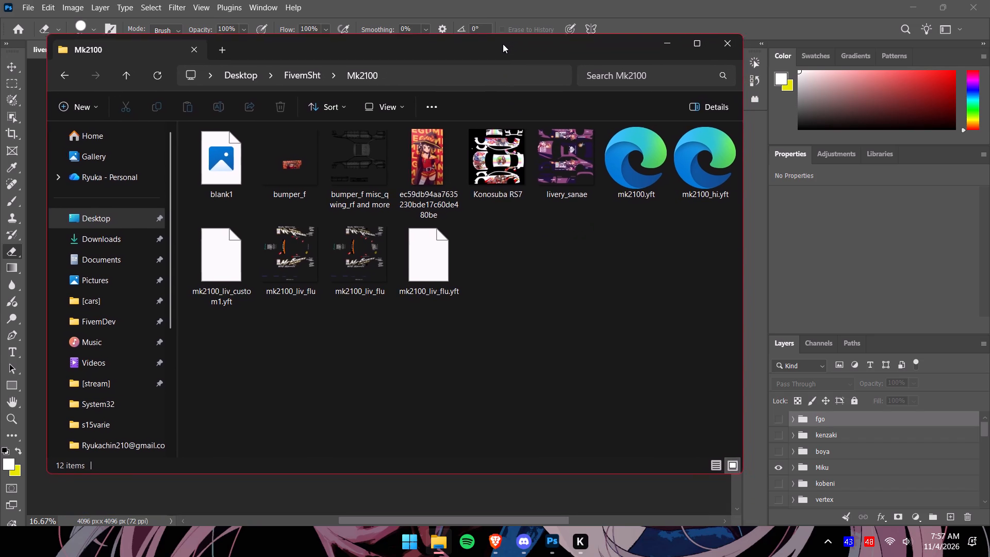
# Place the livery_sanae DDS image from the Mk2100 folder into liveries.psd at full size and hide the Miku group.
pyautogui.moveTo(503, 44); pyautogui.dragTo(498, 27)
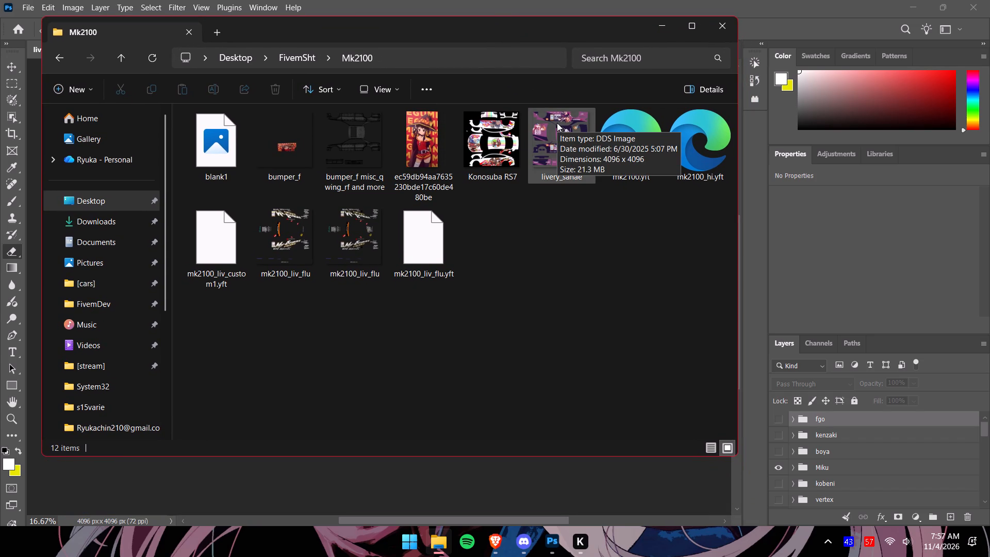
pyautogui.moveTo(557, 123); pyautogui.dragTo(425, 493)
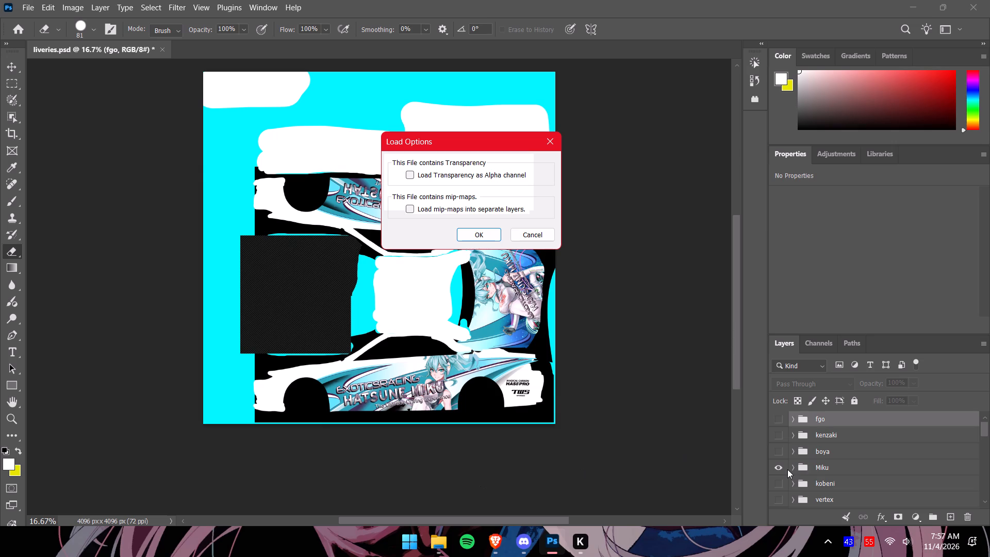
pyautogui.click(492, 231)
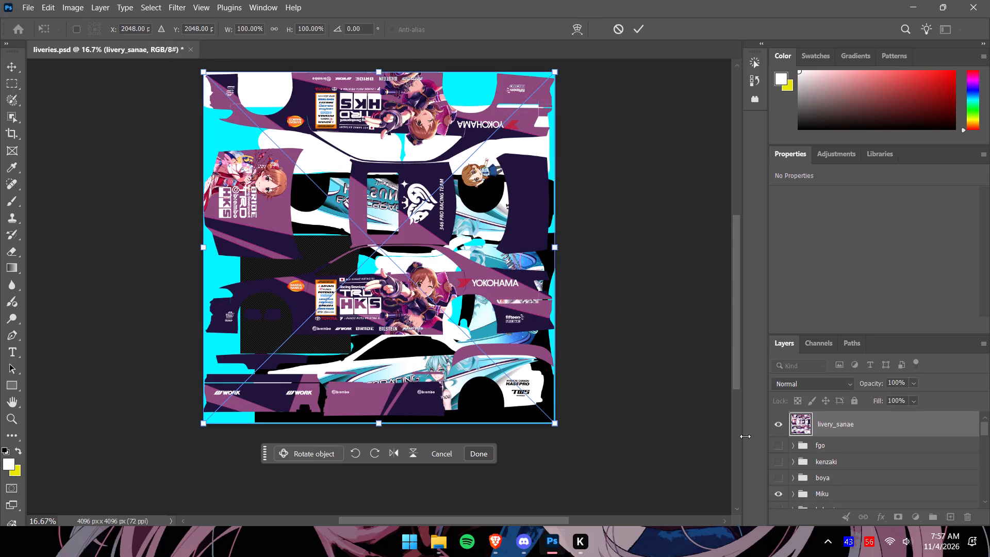
pyautogui.click(777, 494)
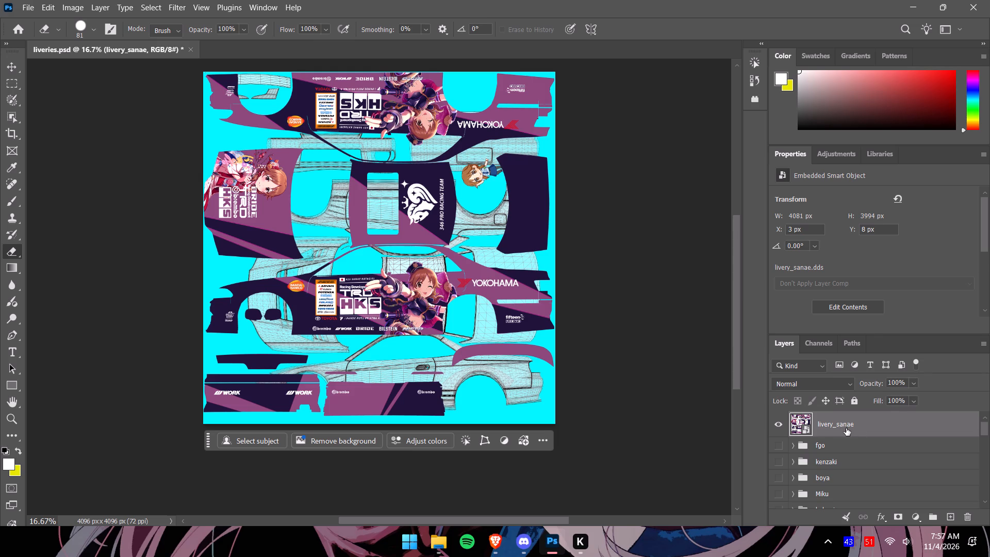
# Create a layer group named sanae and put the livery_sanae layer inside it.
pyautogui.rightClick(828, 427)
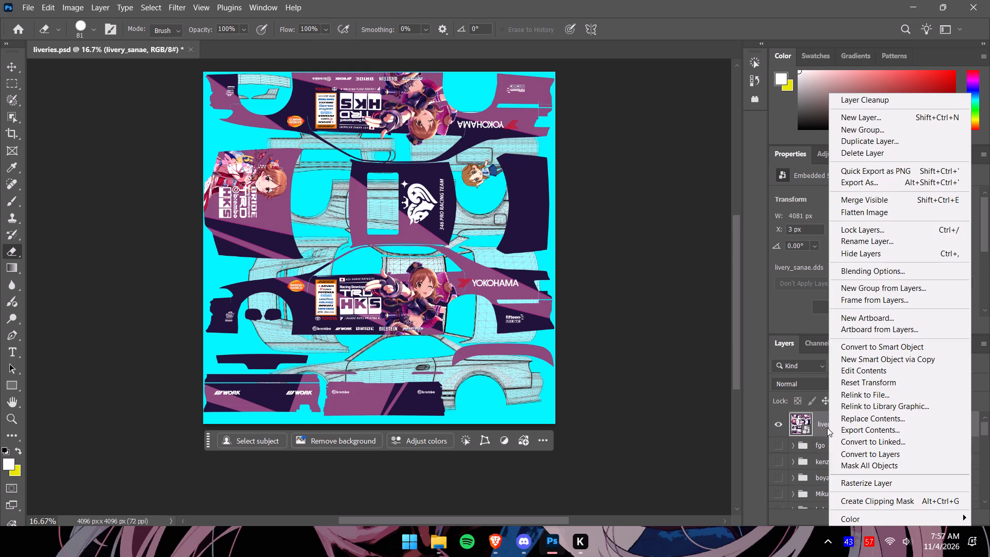
pyautogui.click(881, 130)
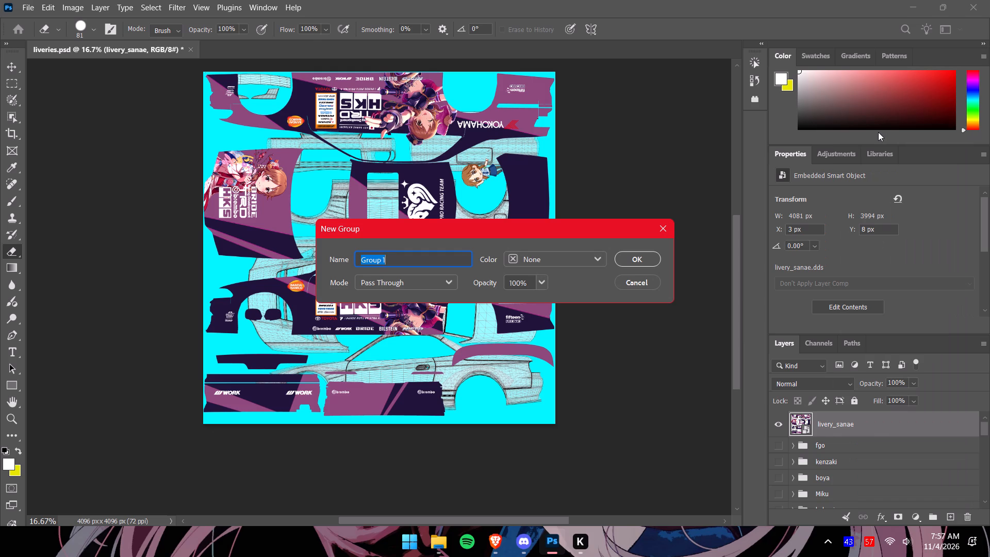
pyautogui.write('sa')
pyautogui.write('nae')
pyautogui.press('Return')
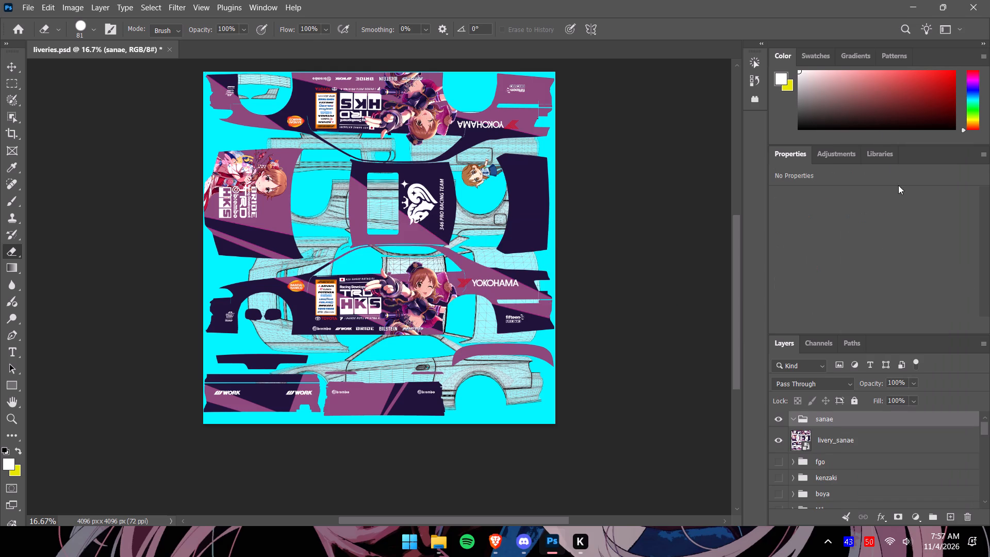
pyautogui.moveTo(855, 440); pyautogui.dragTo(857, 424)
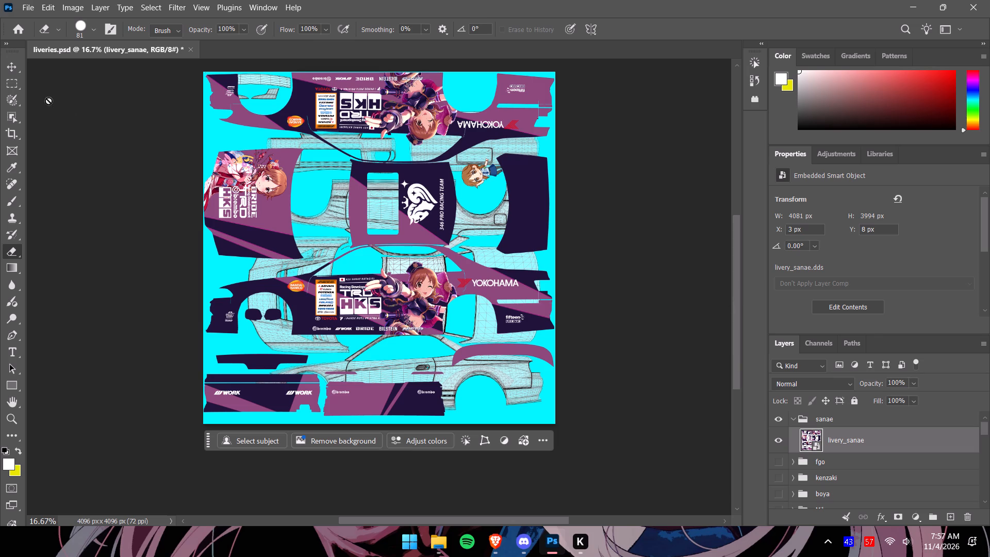
# Copy the upright car-side strip of livery_sanae with a full-width rectangular selection and paste it as a new layer.
pyautogui.click(14, 81)
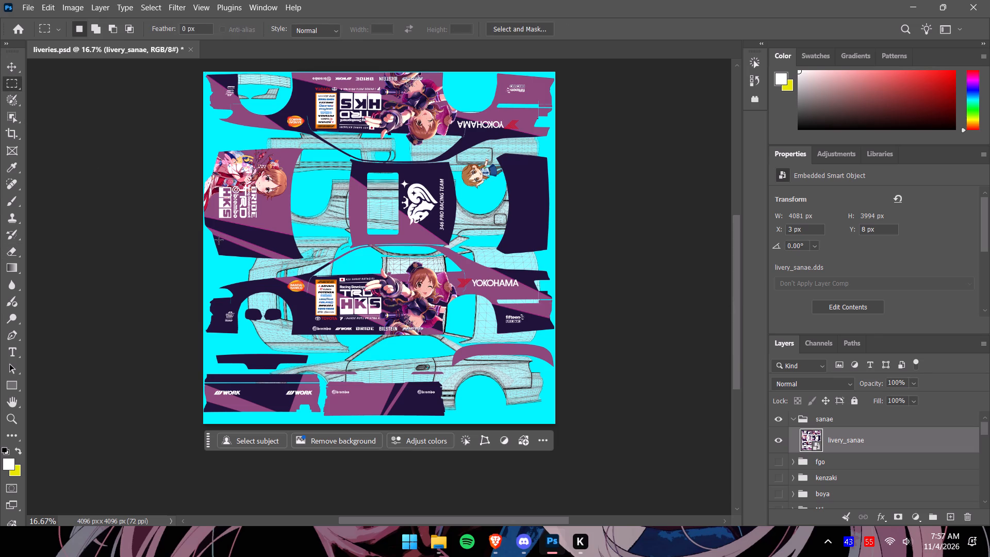
pyautogui.moveTo(204, 237); pyautogui.dragTo(542, 351)
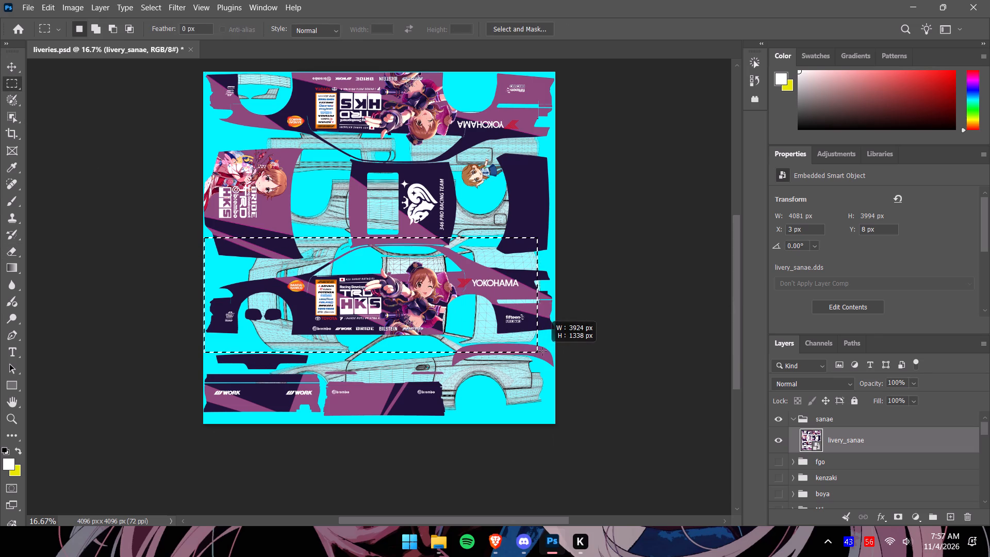
pyautogui.moveTo(542, 351); pyautogui.dragTo(565, 341)
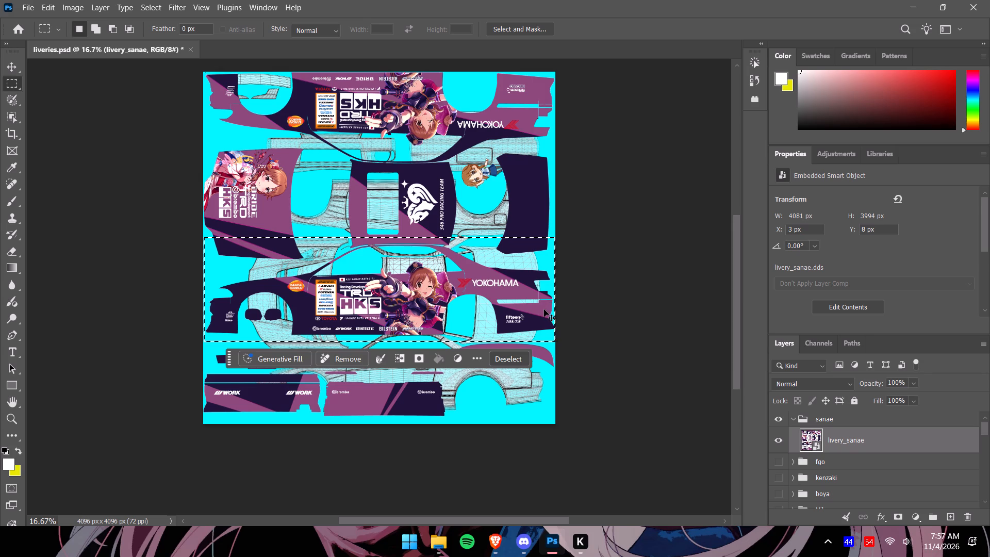
pyautogui.hotkey('ctrl', 'c')
pyautogui.hotkey('ctrl', 'v')
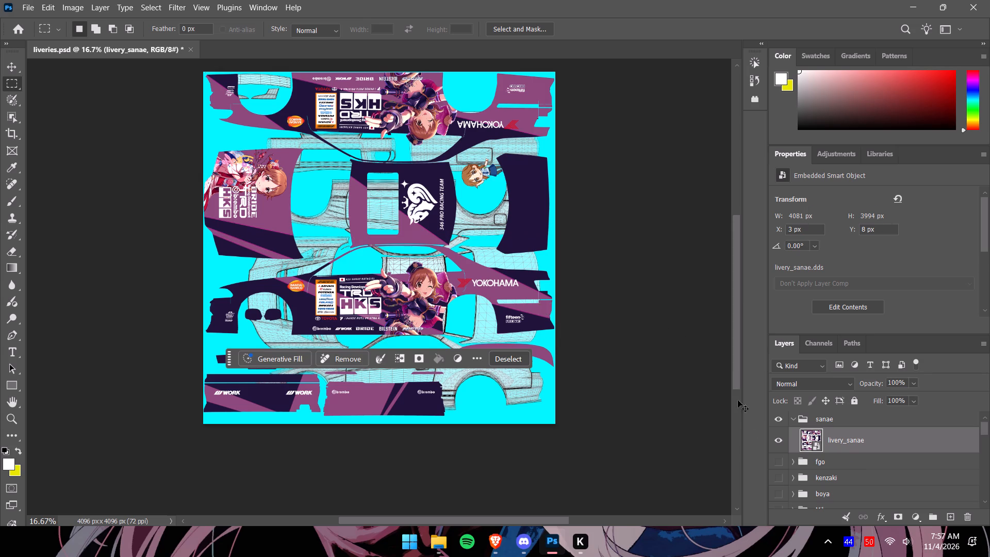
# Hide the original livery_sanae layer and set the pasted side layer's opacity to 88%.
pyautogui.click(778, 463)
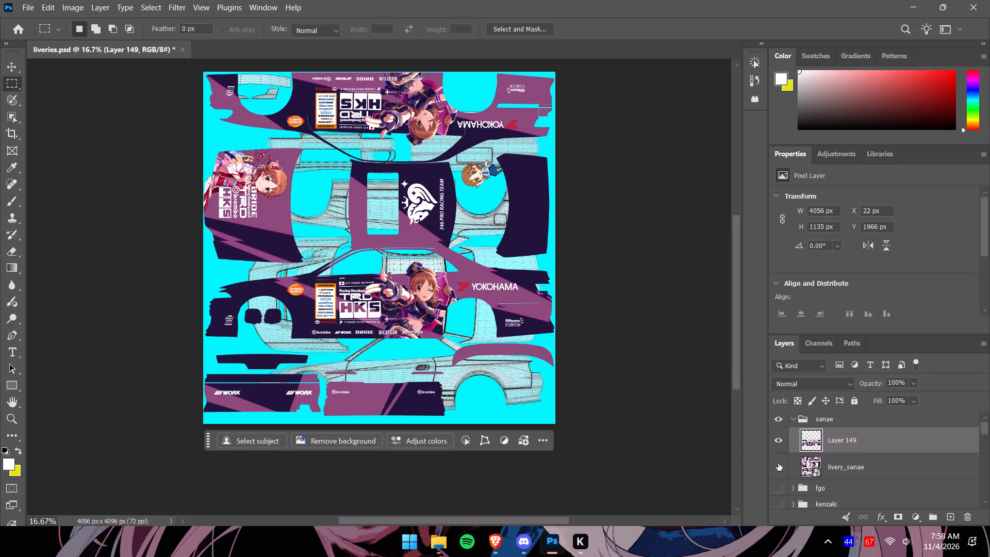
pyautogui.click(914, 380)
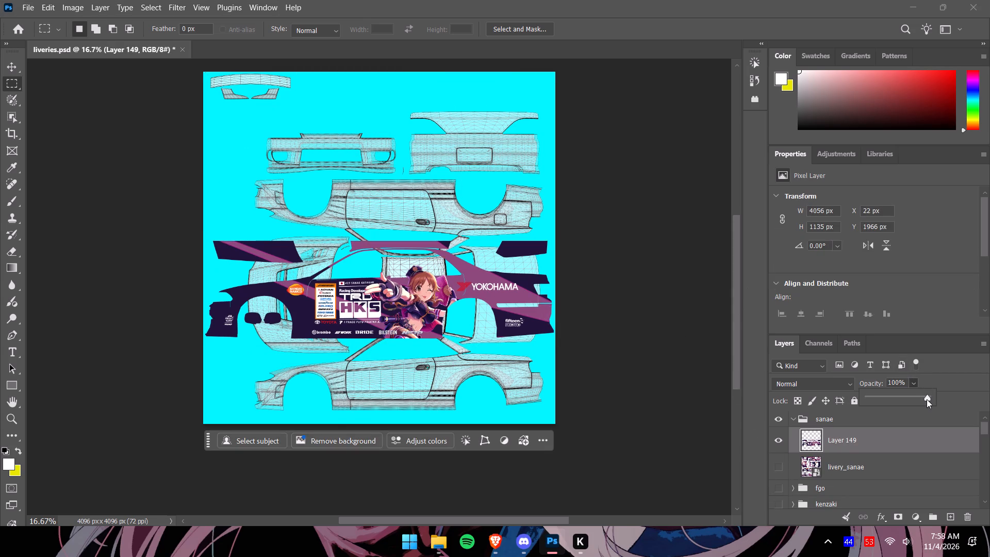
pyautogui.moveTo(927, 399); pyautogui.dragTo(909, 397)
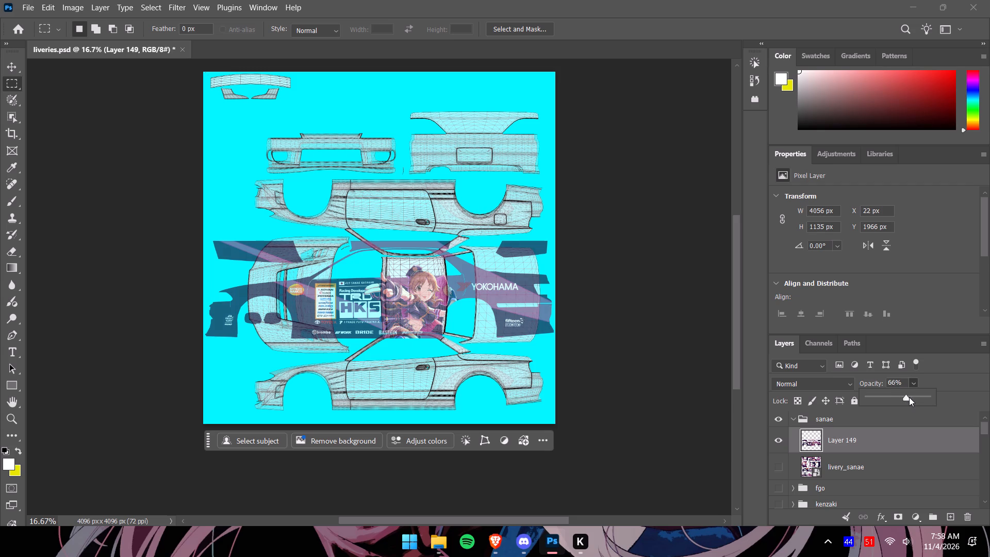
pyautogui.moveTo(909, 397); pyautogui.dragTo(920, 396)
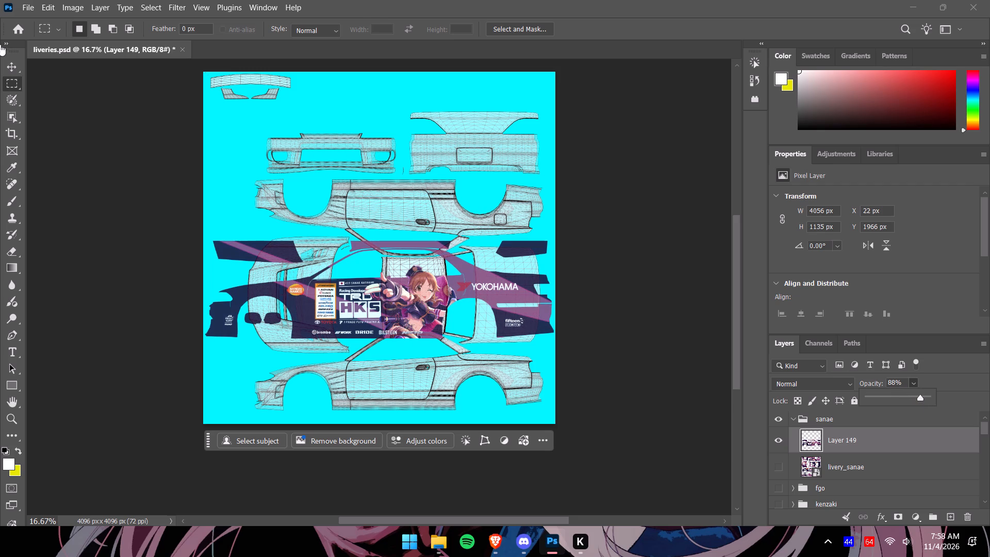
# Move the pasted side artwork down over the lowest car-side wireframe on the template.
pyautogui.click(15, 60)
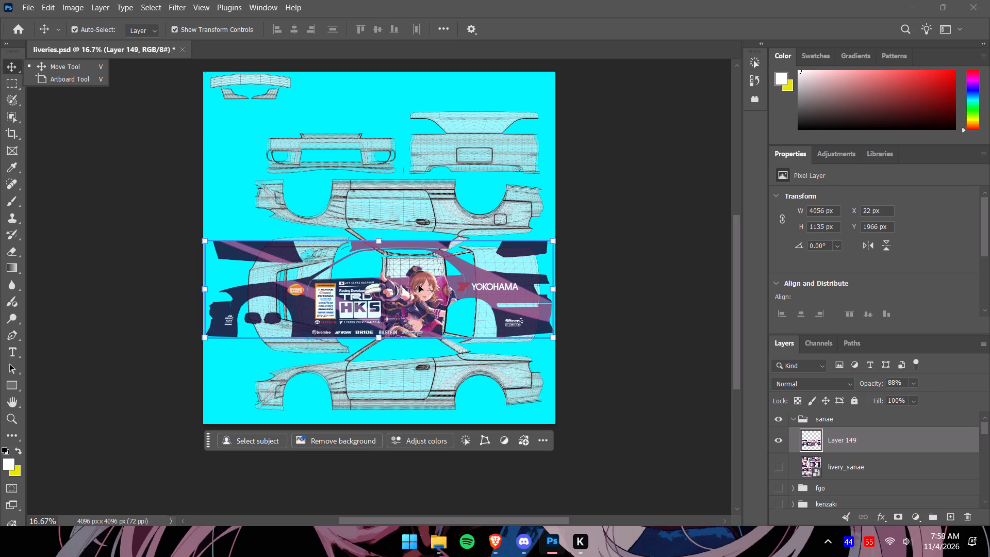
pyautogui.click(419, 285)
pyautogui.click(378, 244)
pyautogui.moveTo(399, 301); pyautogui.dragTo(414, 348)
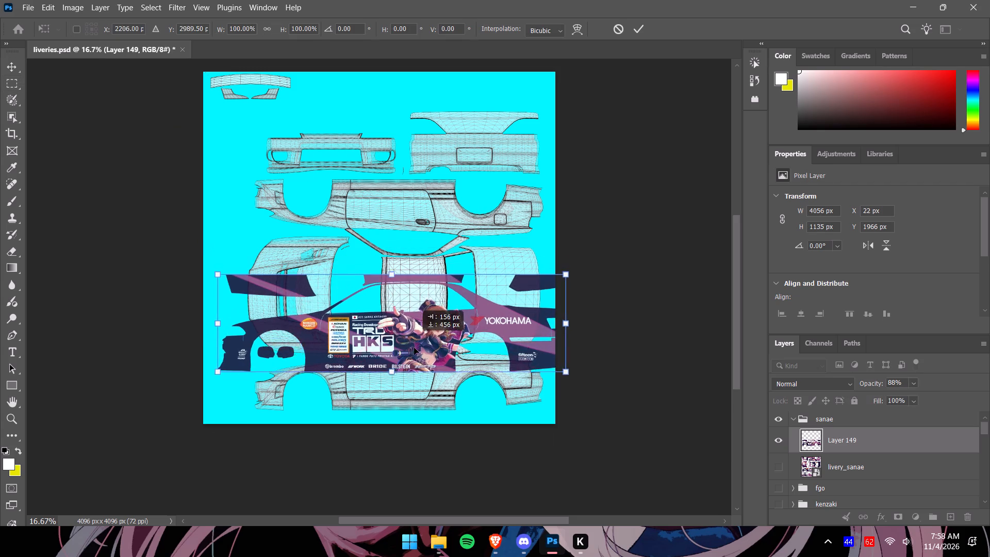
pyautogui.moveTo(414, 348); pyautogui.dragTo(415, 373)
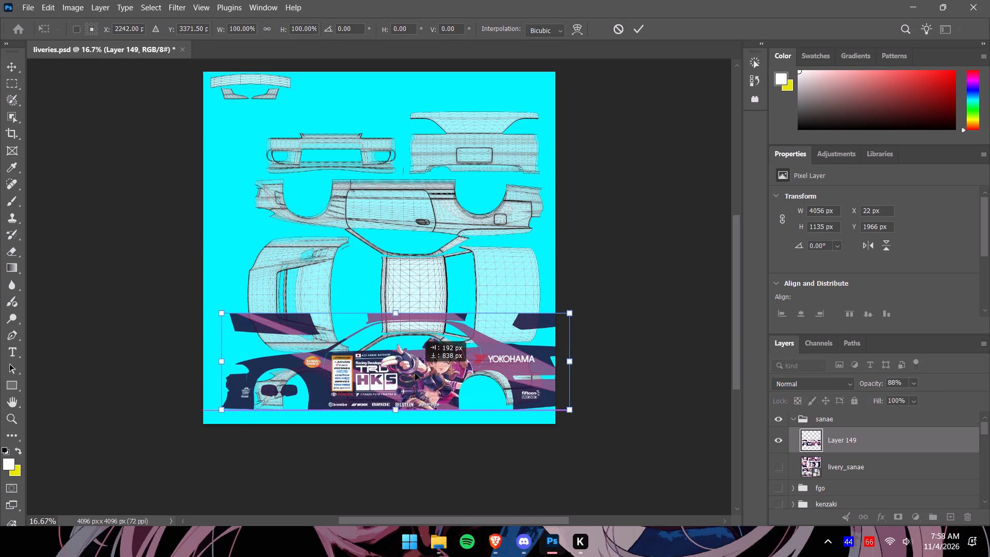
# Scale the side artwork to about 87% width and 81% height to fit the lowest car-side wireframe.
pyautogui.moveTo(224, 364); pyautogui.dragTo(253, 364)
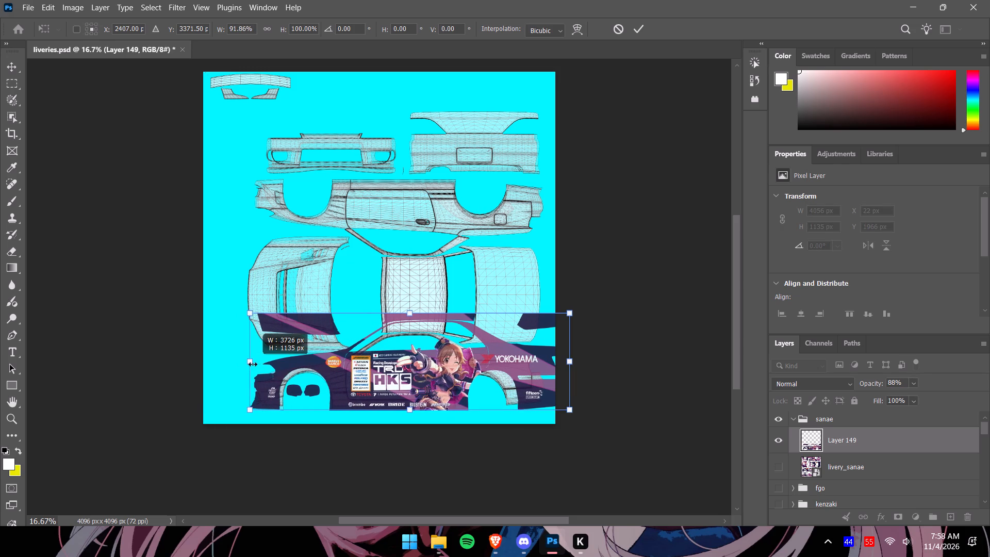
pyautogui.moveTo(253, 364); pyautogui.dragTo(254, 364)
pyautogui.moveTo(570, 362); pyautogui.dragTo(564, 363)
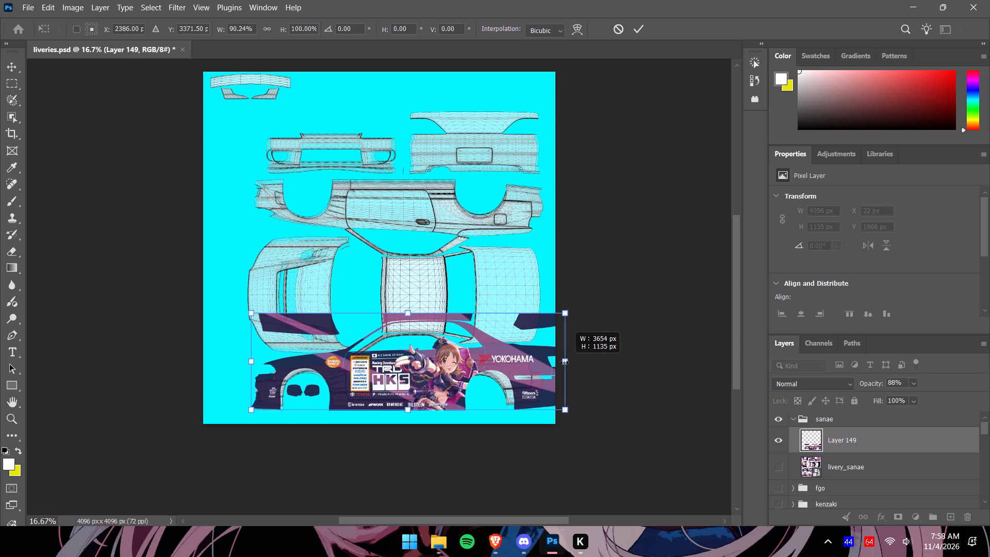
pyautogui.moveTo(564, 363); pyautogui.dragTo(550, 363)
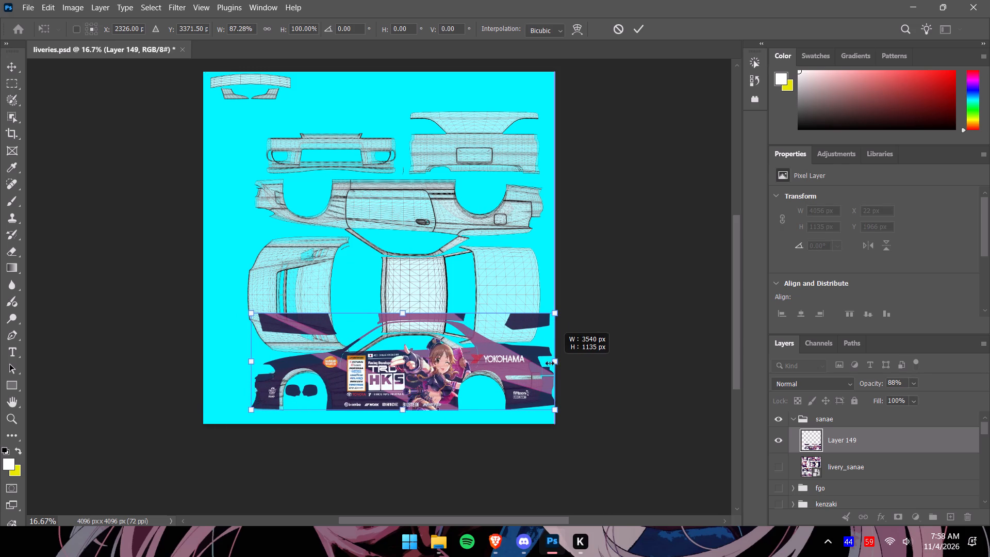
pyautogui.moveTo(550, 363); pyautogui.dragTo(550, 363)
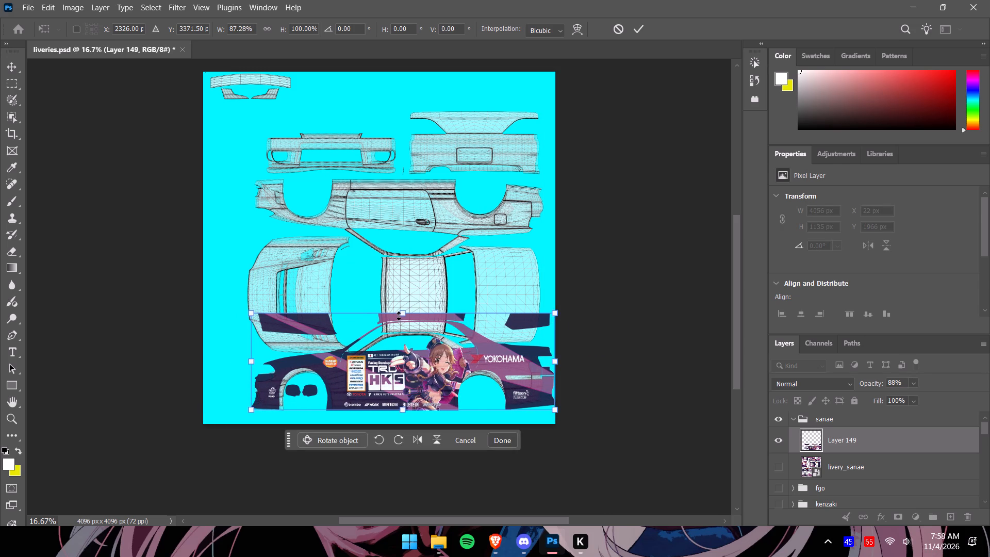
pyautogui.moveTo(401, 316); pyautogui.dragTo(400, 332)
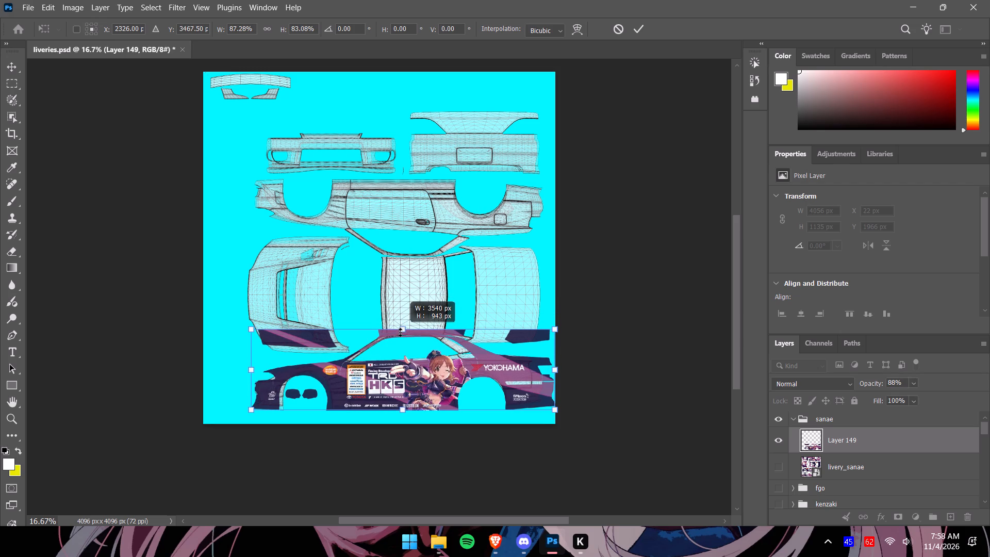
pyautogui.moveTo(400, 332); pyautogui.dragTo(401, 335)
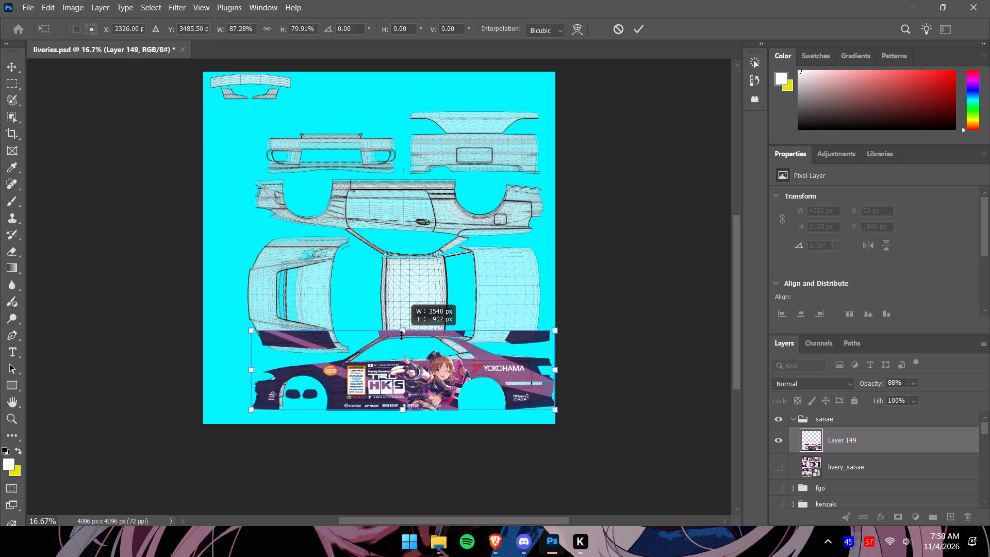
pyautogui.moveTo(401, 335); pyautogui.dragTo(401, 334)
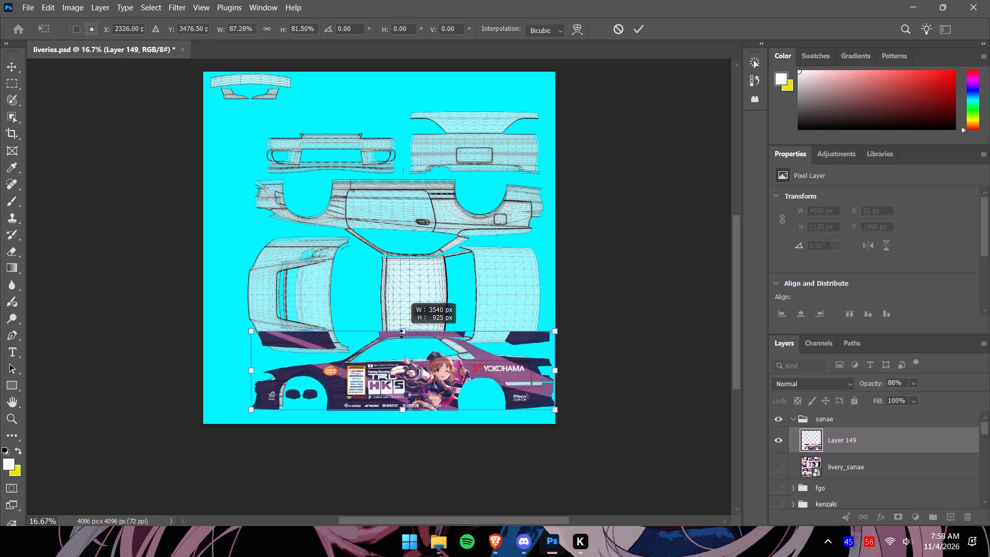
pyautogui.moveTo(401, 334); pyautogui.dragTo(403, 335)
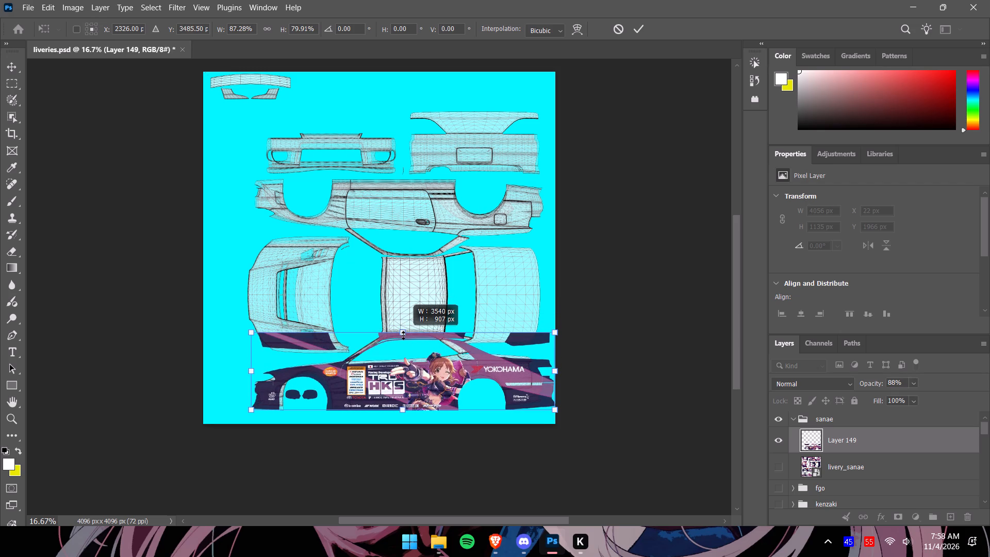
pyautogui.moveTo(403, 335); pyautogui.dragTo(403, 334)
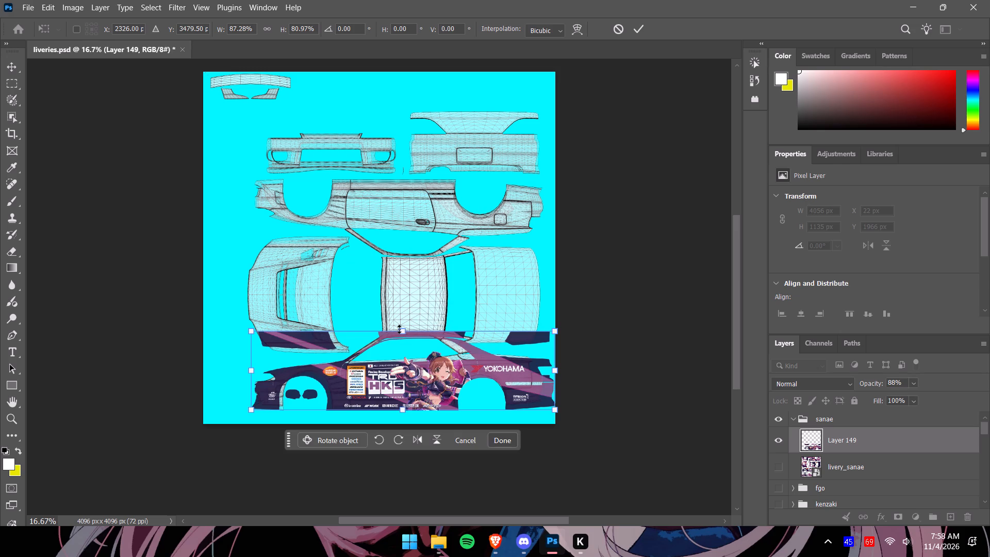
# Narrow the side artwork from both ends to about 84% width so it fits the lowest car-side wireframe.
pyautogui.keyDown('alt'); pyautogui.scroll(8, 302, 355); pyautogui.keyUp('alt')
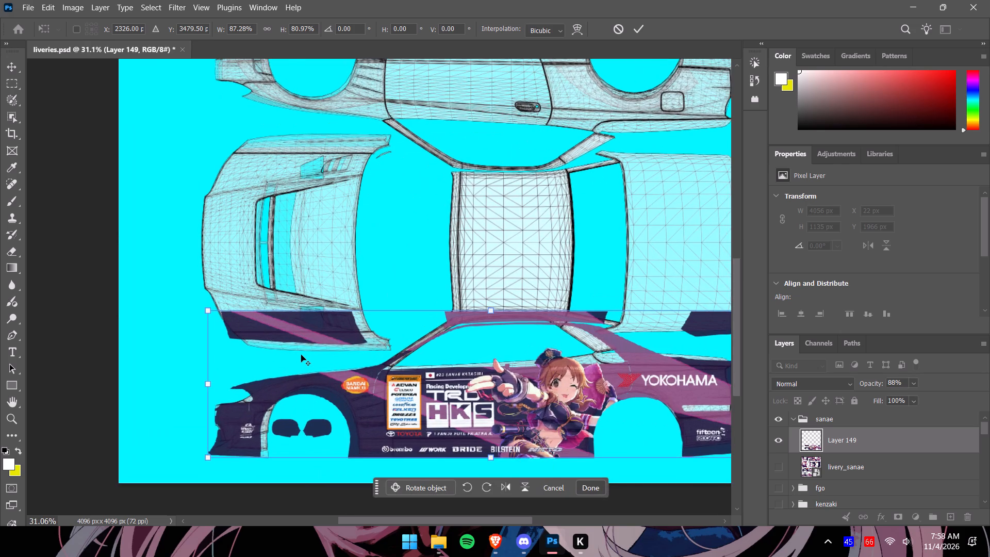
pyautogui.click(199, 387)
pyautogui.moveTo(198, 389); pyautogui.dragTo(198, 388)
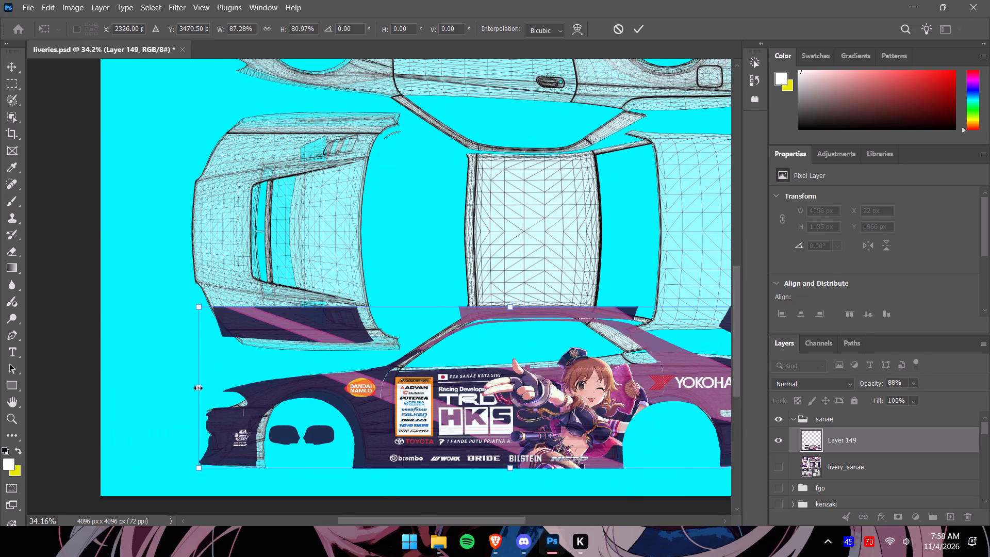
pyautogui.moveTo(198, 388); pyautogui.dragTo(206, 387)
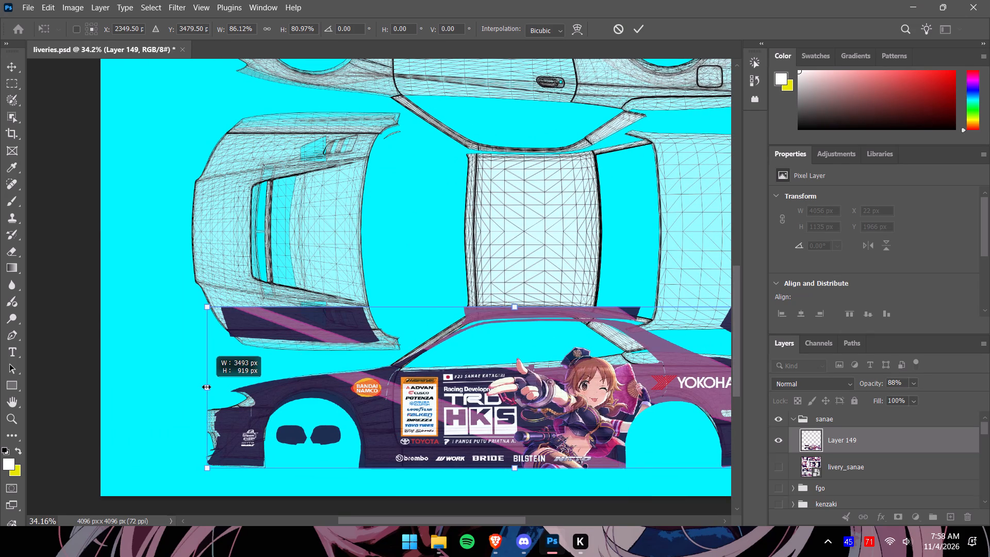
pyautogui.moveTo(206, 387); pyautogui.dragTo(208, 387)
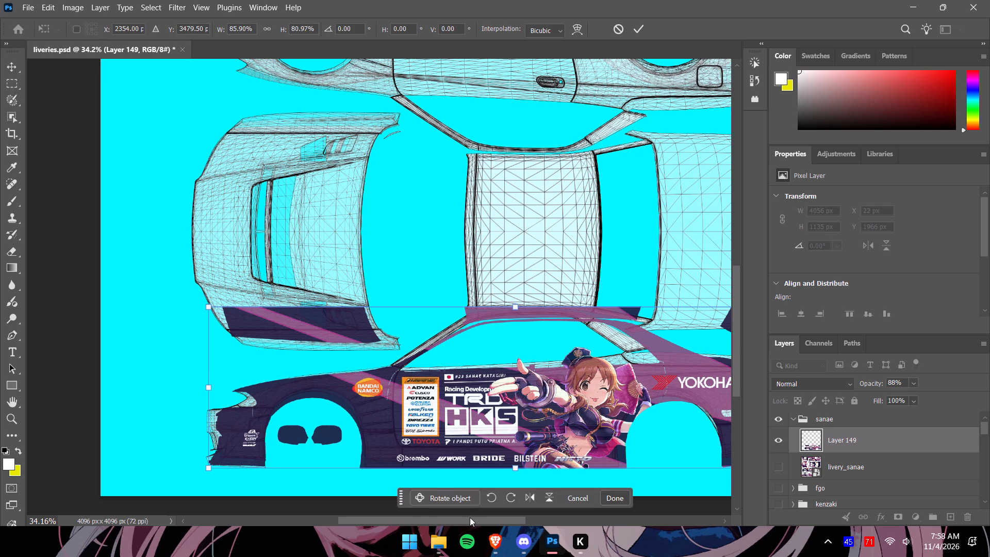
pyautogui.moveTo(470, 517); pyautogui.dragTo(507, 518)
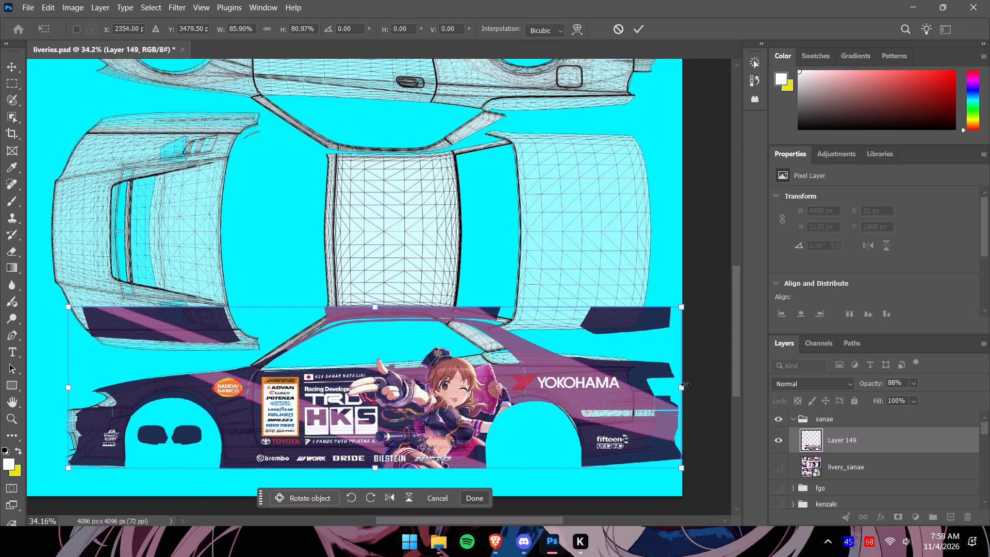
pyautogui.moveTo(684, 387); pyautogui.dragTo(667, 387)
pyautogui.moveTo(682, 390); pyautogui.dragTo(671, 391)
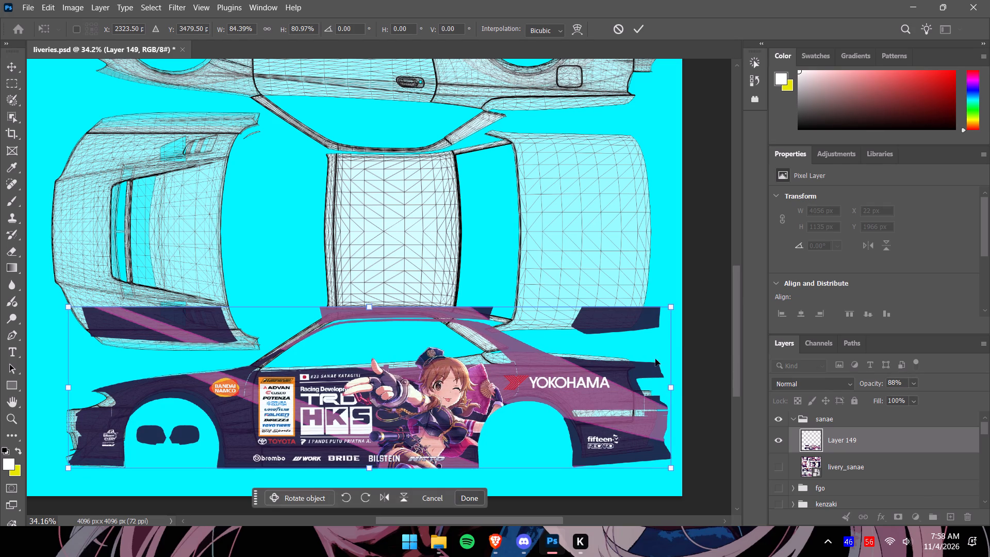
pyautogui.keyDown('alt'); pyautogui.scroll(2, 319, 344); pyautogui.keyUp('alt')
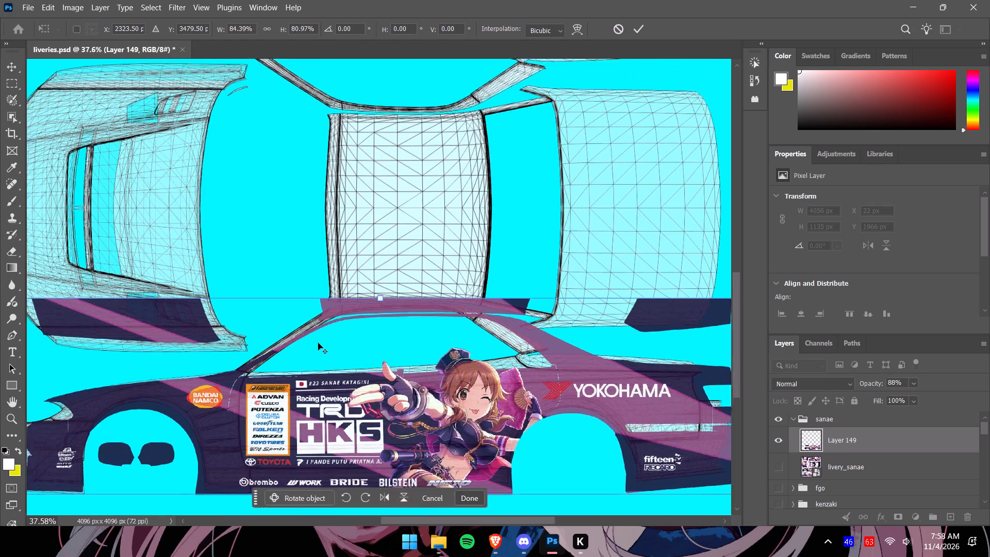
pyautogui.keyDown('alt'); pyautogui.scroll(4, 318, 343); pyautogui.keyUp('alt')
pyautogui.keyDown('alt'); pyautogui.scroll(-2, 318, 341); pyautogui.keyUp('alt')
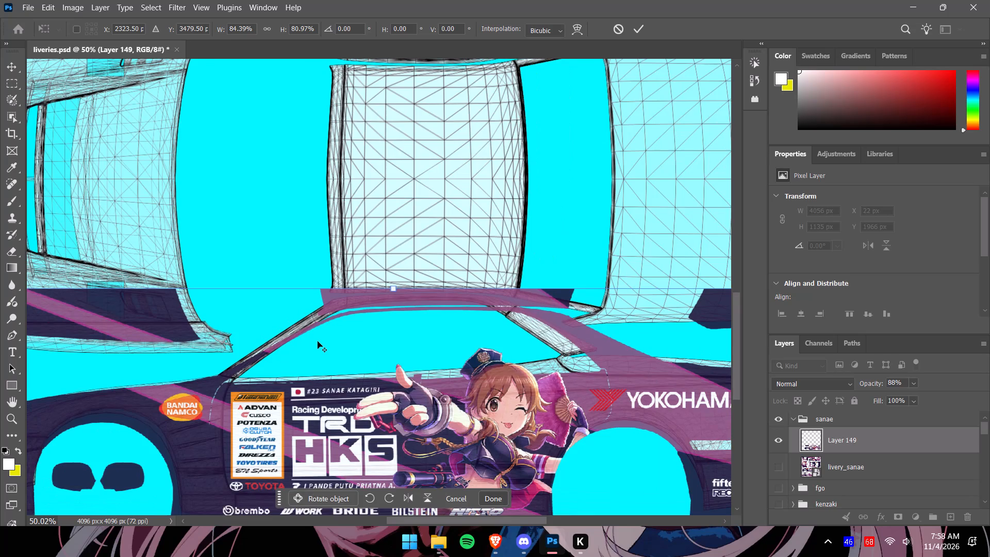
pyautogui.keyDown('alt'); pyautogui.scroll(-4, 318, 341); pyautogui.keyUp('alt')
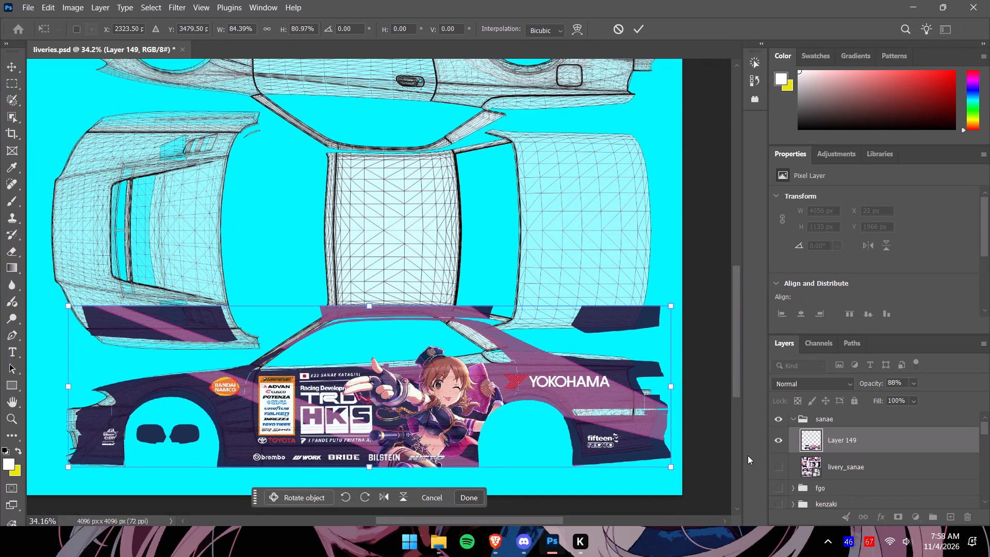
# Temporarily show the original livery_sanae layer to compare its panels with the scaled side artwork, and hide it again.
pyautogui.click(780, 466)
pyautogui.moveTo(735, 380); pyautogui.dragTo(735, 372)
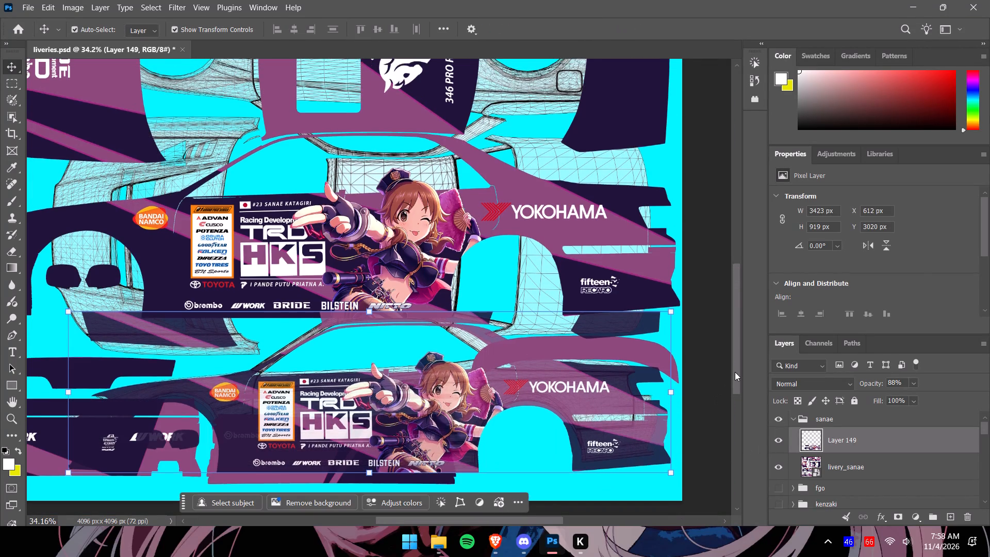
pyautogui.moveTo(735, 372); pyautogui.dragTo(720, 261)
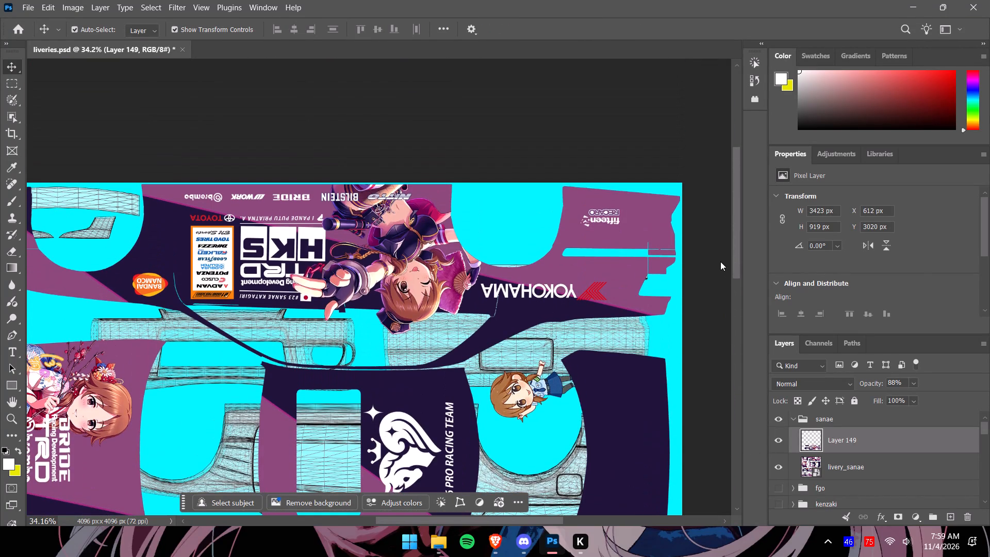
pyautogui.moveTo(720, 261); pyautogui.dragTo(719, 274)
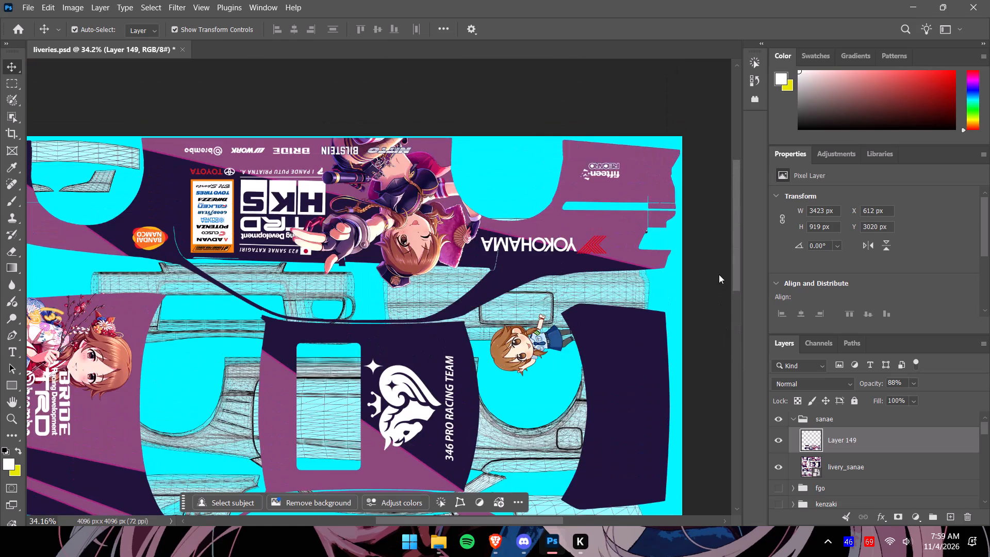
pyautogui.moveTo(719, 274); pyautogui.dragTo(734, 361)
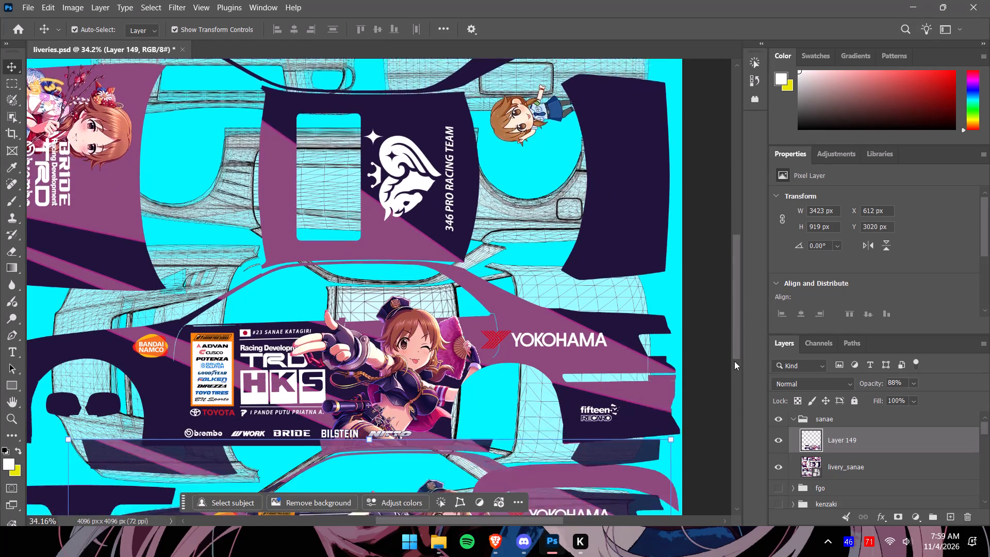
pyautogui.moveTo(734, 361); pyautogui.dragTo(732, 386)
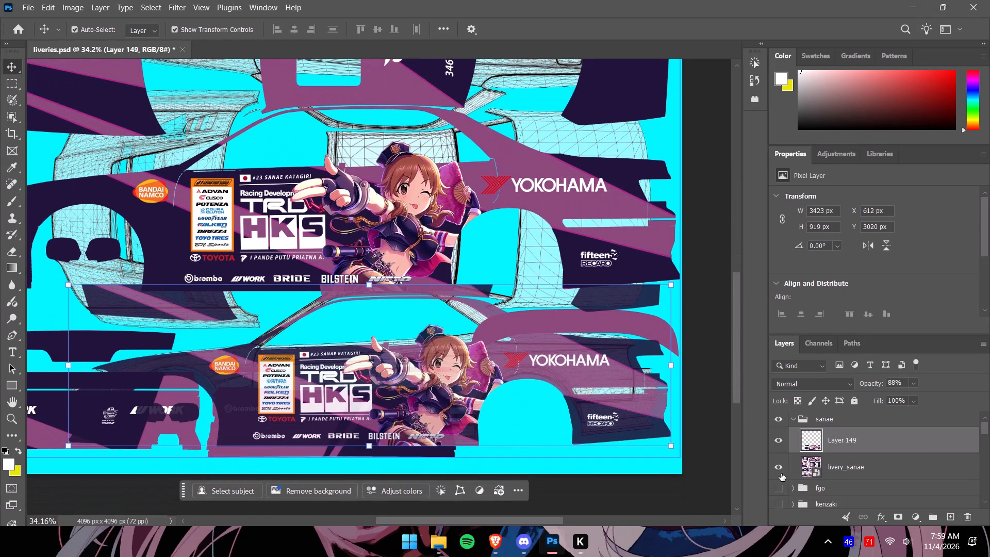
pyautogui.click(779, 470)
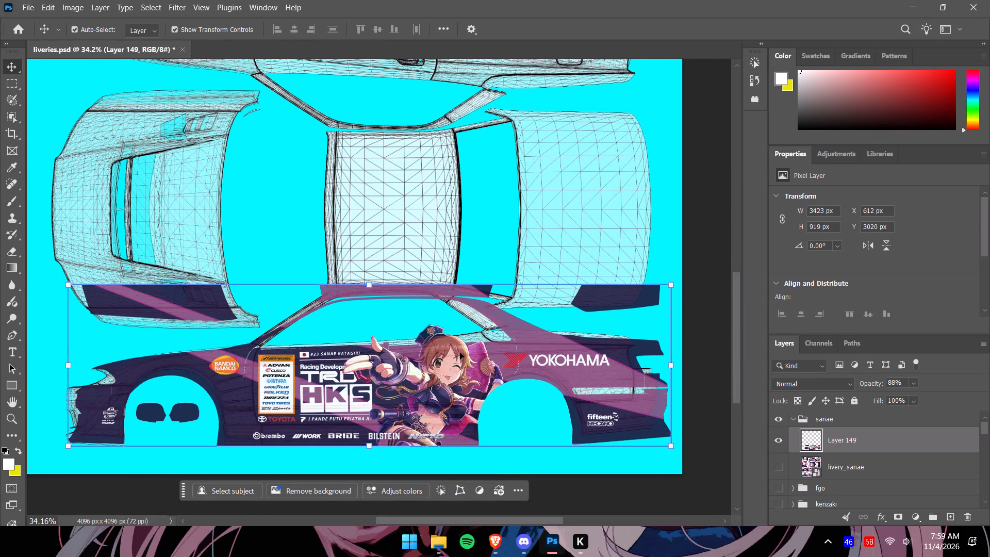
# Set the scaled side artwork layer's opacity to 100%.
pyautogui.keyDown('alt'); pyautogui.scroll(9, 415, 331); pyautogui.keyUp('alt')
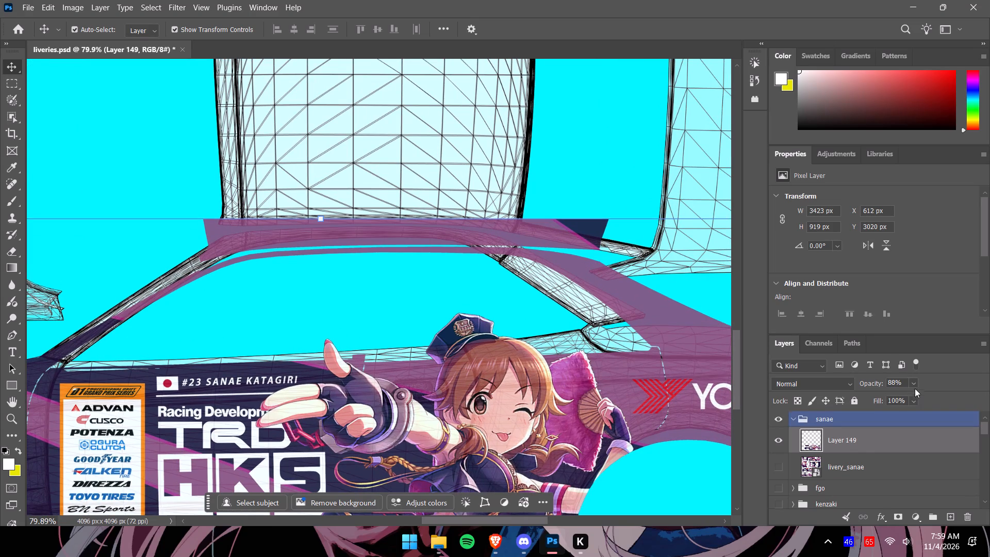
pyautogui.click(914, 383)
pyautogui.moveTo(927, 399); pyautogui.dragTo(956, 398)
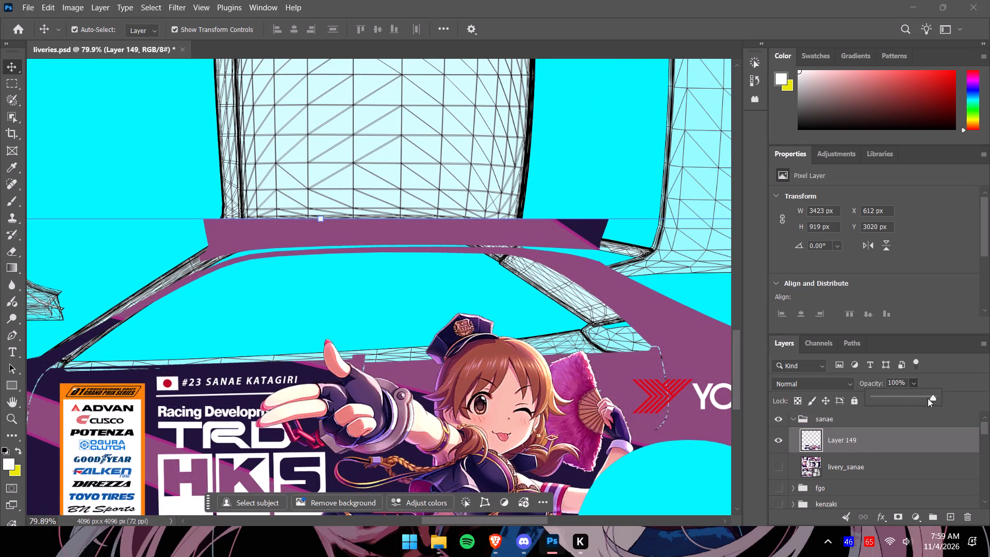
# Paint over the stray panel-gap line above and below the red Yokohama emblem with a 44 px brush in the sampled body purple.
pyautogui.click(12, 203)
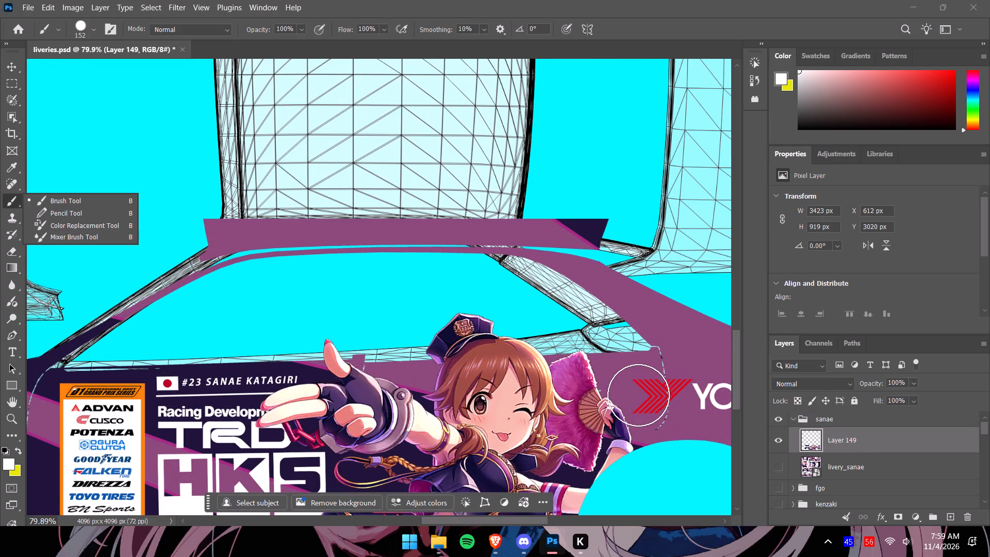
pyautogui.keyDown('alt'); pyautogui.click(637, 368); pyautogui.keyUp('alt')
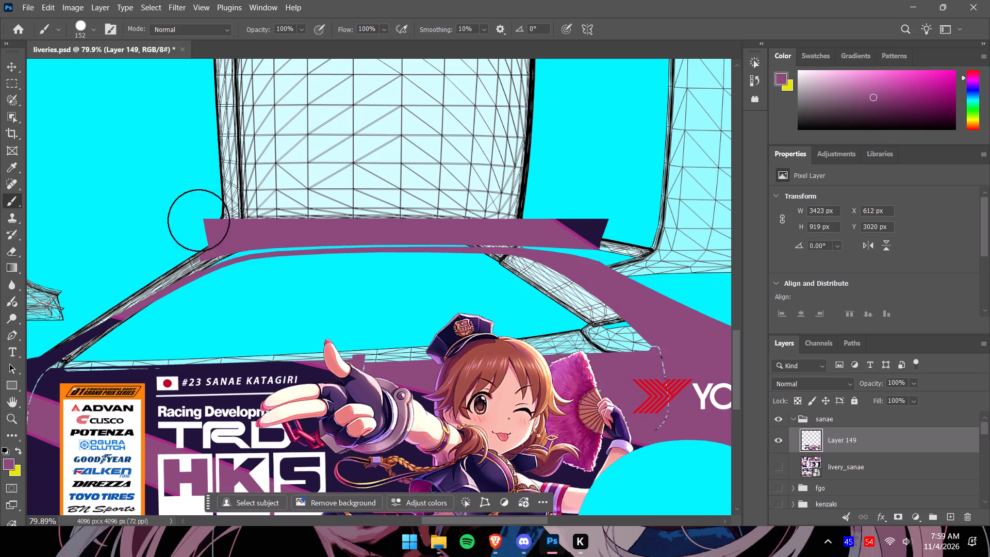
pyautogui.click(96, 29)
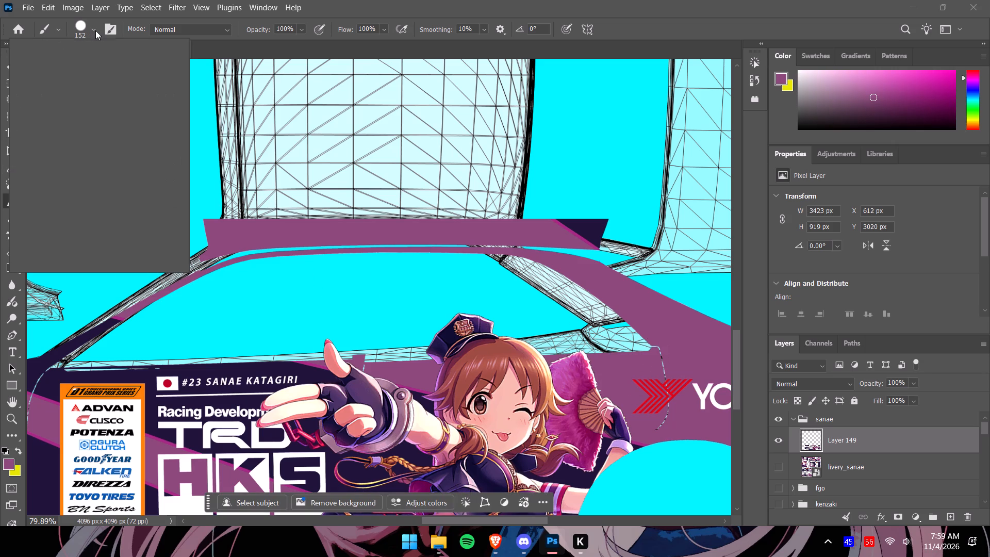
pyautogui.moveTo(121, 70); pyautogui.dragTo(92, 65)
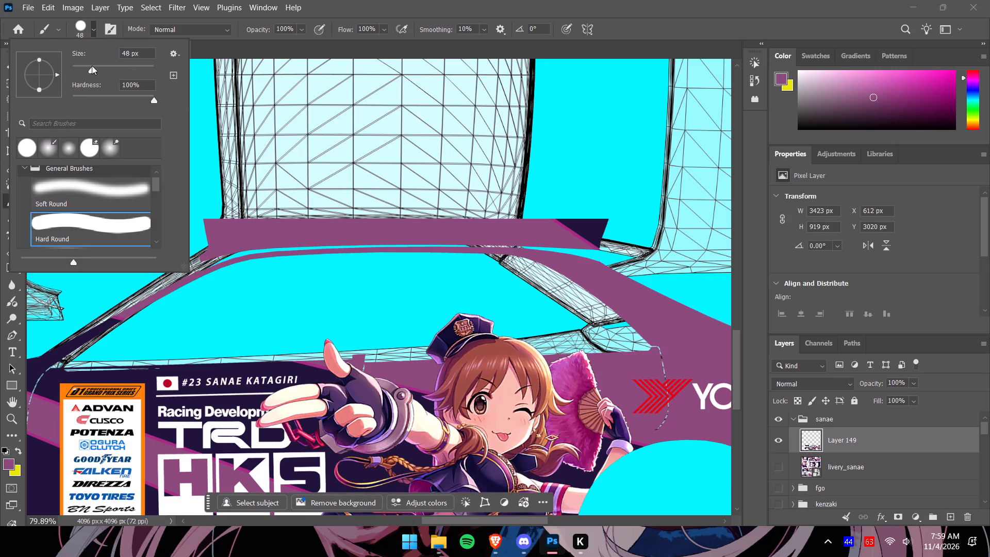
pyautogui.moveTo(92, 65); pyautogui.dragTo(90, 64)
pyautogui.click(95, 30)
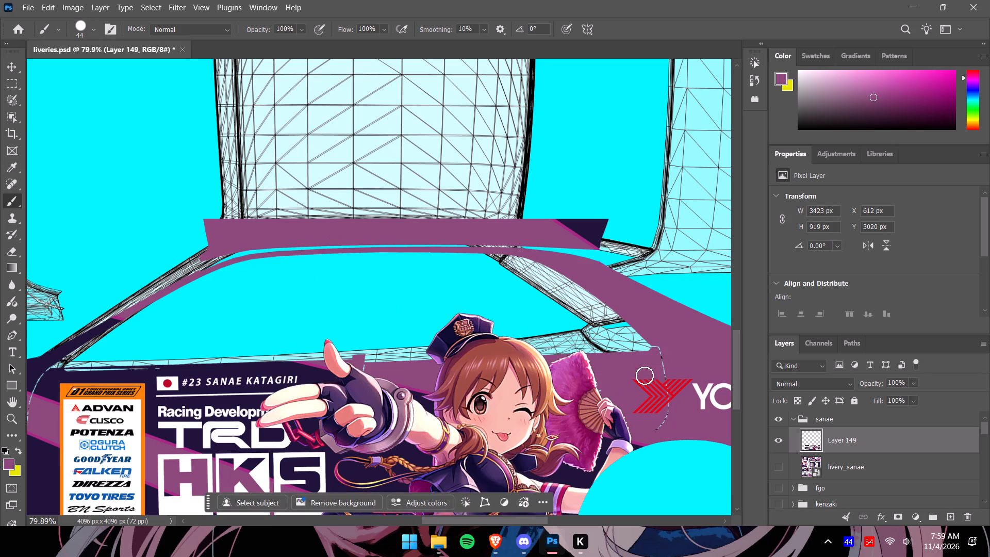
pyautogui.keyDown('alt'); pyautogui.scroll(2, 699, 440); pyautogui.keyUp('alt')
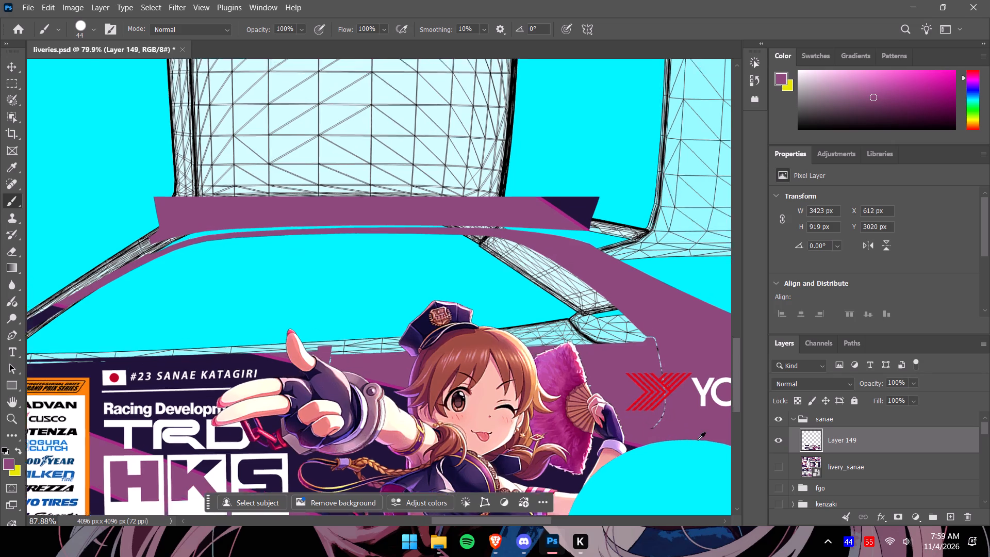
pyautogui.keyDown('alt'); pyautogui.scroll(17, 698, 440); pyautogui.keyUp('alt')
pyautogui.moveTo(524, 403); pyautogui.dragTo(641, 268)
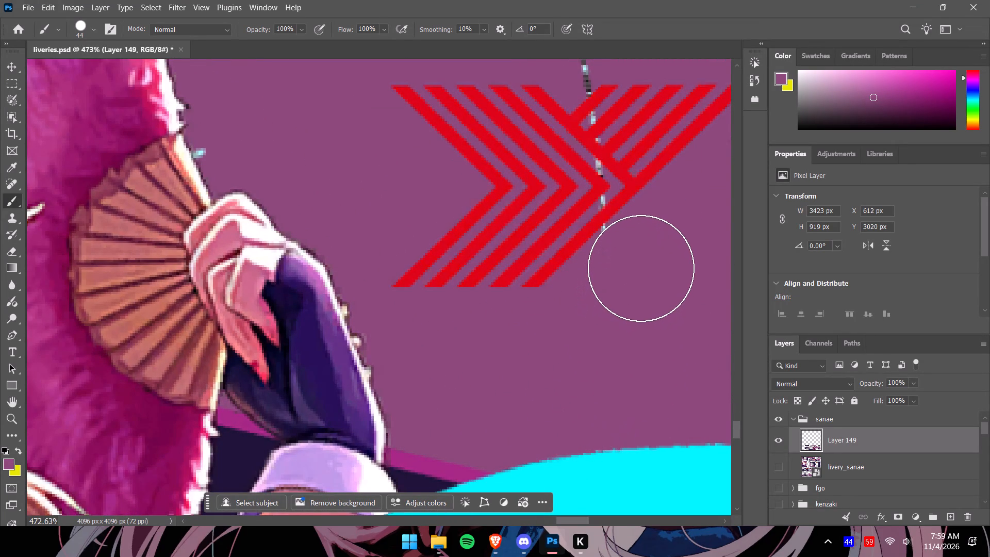
pyautogui.moveTo(641, 268); pyautogui.dragTo(641, 266)
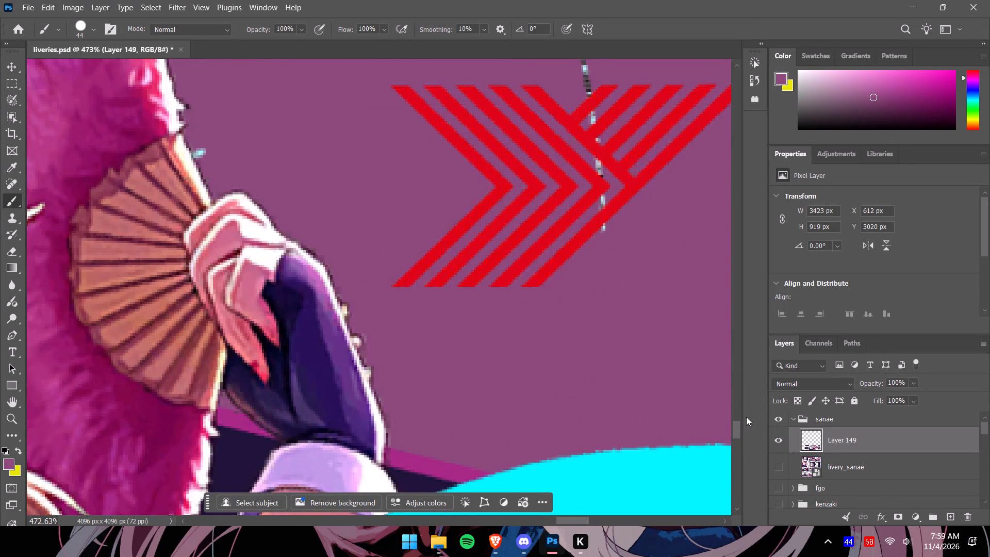
pyautogui.moveTo(739, 423); pyautogui.dragTo(736, 403)
pyautogui.click(736, 403)
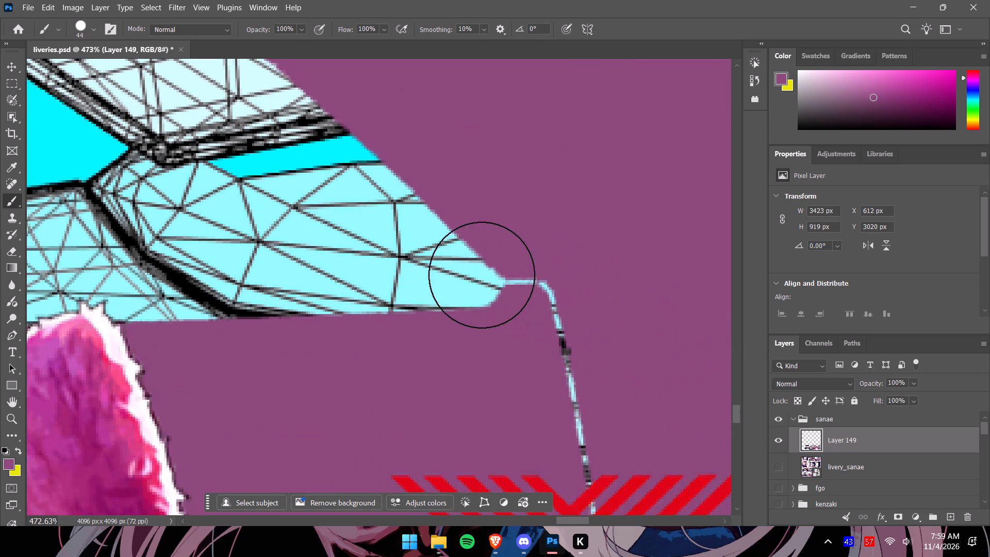
pyautogui.moveTo(484, 275); pyautogui.dragTo(576, 422)
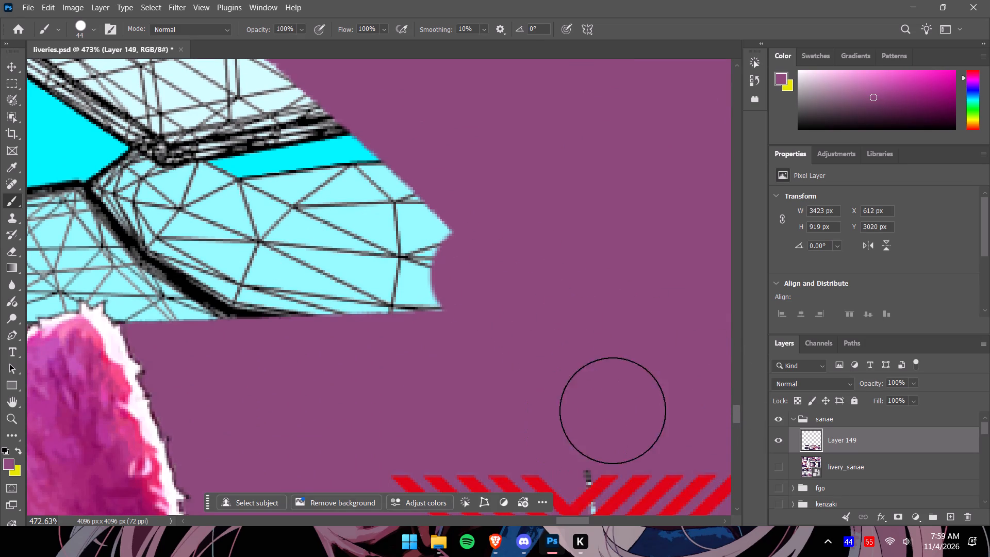
# Paint over the stray dark gap pixels at the upper edge of the red Yokohama emblem with a 1 px purple brush.
pyautogui.moveTo(738, 407); pyautogui.dragTo(738, 420)
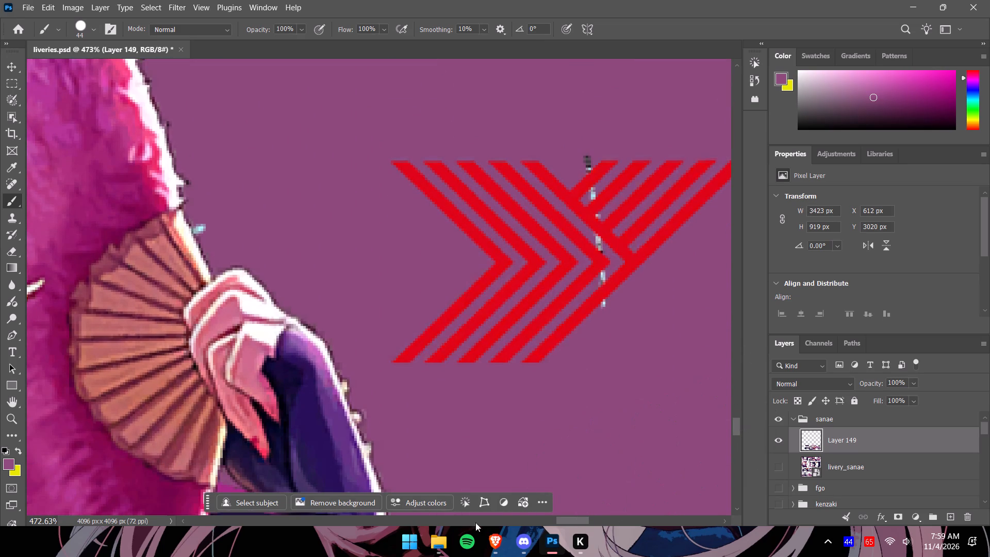
pyautogui.moveTo(573, 516); pyautogui.dragTo(583, 516)
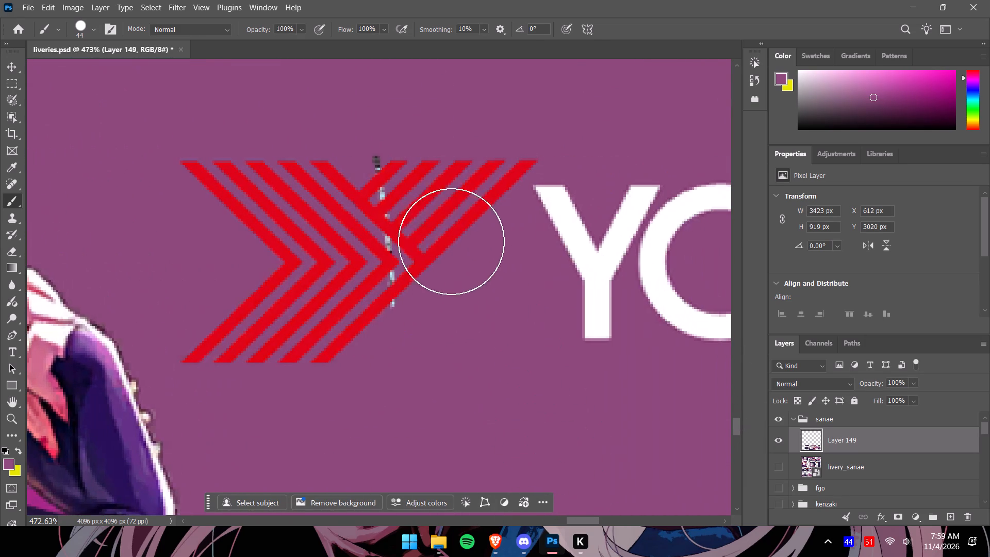
pyautogui.keyDown('alt'); pyautogui.scroll(11, 426, 179); pyautogui.keyUp('alt')
pyautogui.keyDown('alt'); pyautogui.scroll(-2, 311, 160); pyautogui.keyUp('alt')
pyautogui.keyDown('alt'); pyautogui.scroll(-3, 247, 143); pyautogui.keyUp('alt')
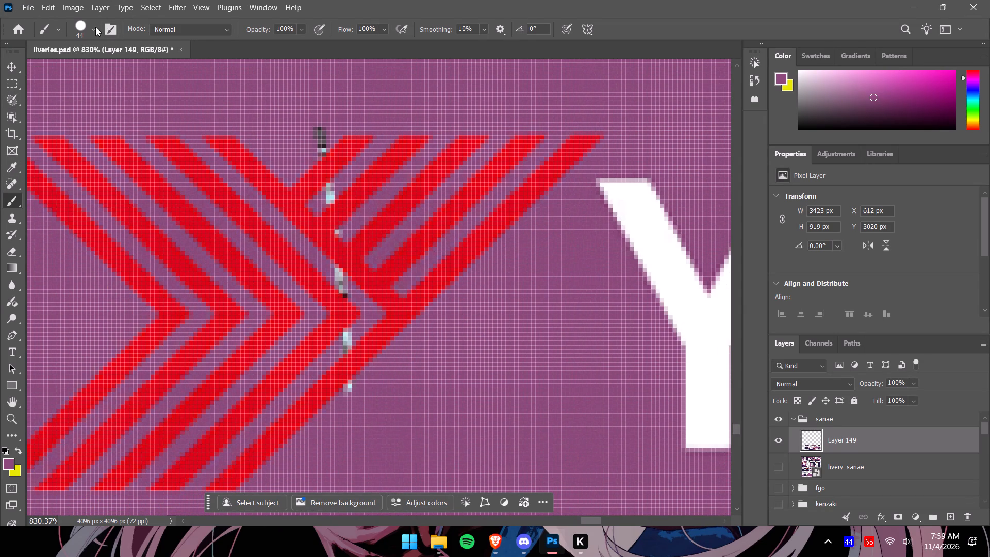
pyautogui.click(94, 26)
pyautogui.moveTo(87, 67); pyautogui.dragTo(76, 65)
pyautogui.moveTo(138, 54); pyautogui.dragTo(108, 59)
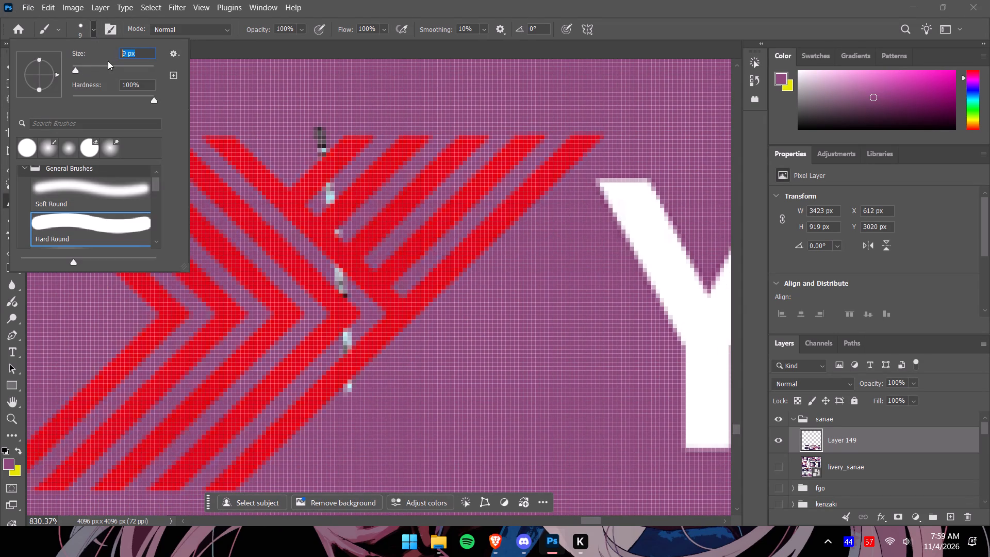
pyautogui.press('1')
pyautogui.click(92, 27)
pyautogui.keyDown('alt'); pyautogui.scroll(3, 321, 137); pyautogui.keyUp('alt')
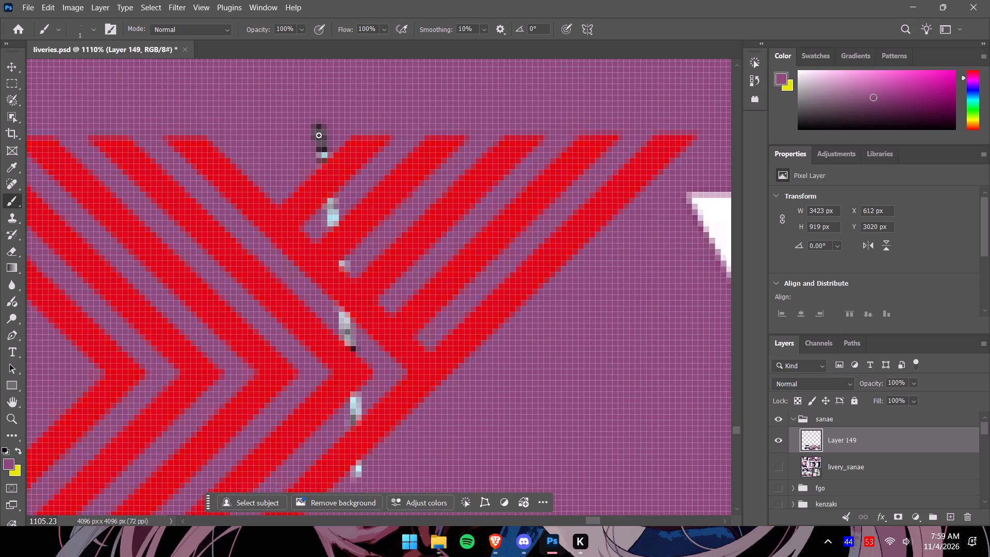
pyautogui.moveTo(318, 124); pyautogui.dragTo(322, 159)
pyautogui.moveTo(326, 121); pyautogui.dragTo(321, 157)
pyautogui.moveTo(324, 150); pyautogui.dragTo(318, 162)
pyautogui.moveTo(318, 162); pyautogui.dragTo(313, 167)
pyautogui.moveTo(315, 124); pyautogui.dragTo(309, 155)
pyautogui.moveTo(315, 126); pyautogui.dragTo(321, 159)
pyautogui.moveTo(321, 159); pyautogui.dragTo(322, 162)
pyautogui.moveTo(327, 151); pyautogui.dragTo(322, 164)
pyautogui.moveTo(318, 124); pyautogui.dragTo(318, 133)
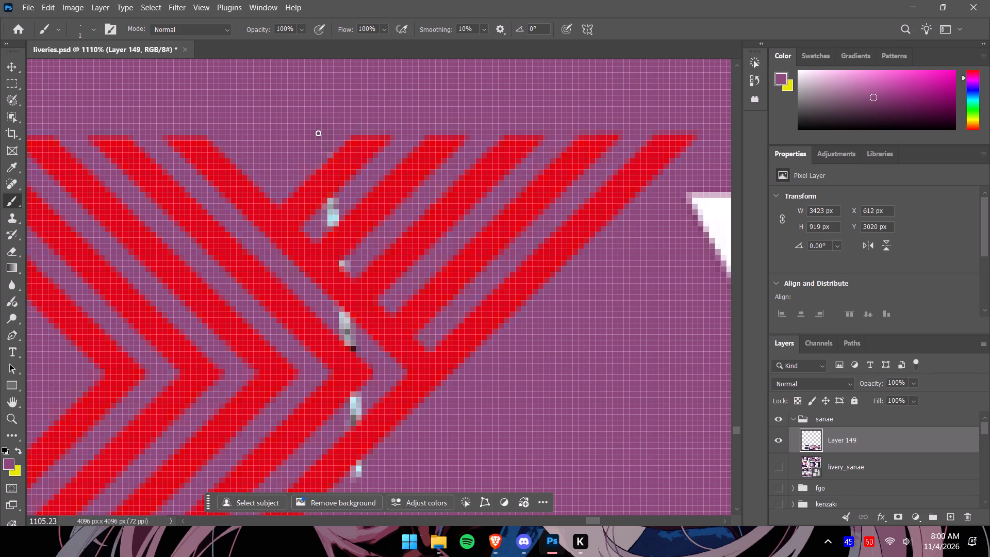
pyautogui.moveTo(318, 133); pyautogui.dragTo(318, 149)
# Retouch the stray light pixels in the two short purple gaps between the emblem's upper stripes.
pyautogui.moveTo(334, 201); pyautogui.dragTo(332, 201)
pyautogui.moveTo(332, 201); pyautogui.dragTo(332, 219)
pyautogui.moveTo(332, 219); pyautogui.dragTo(327, 225)
pyautogui.moveTo(335, 223); pyautogui.dragTo(341, 204)
pyautogui.moveTo(341, 204); pyautogui.dragTo(331, 202)
pyautogui.moveTo(342, 264); pyautogui.dragTo(340, 263)
pyautogui.moveTo(340, 263); pyautogui.dragTo(349, 270)
# Paint over the grey and black gap pixels in the long diagonal purple band at the emblem's centre.
pyautogui.moveTo(343, 313); pyautogui.dragTo(347, 335)
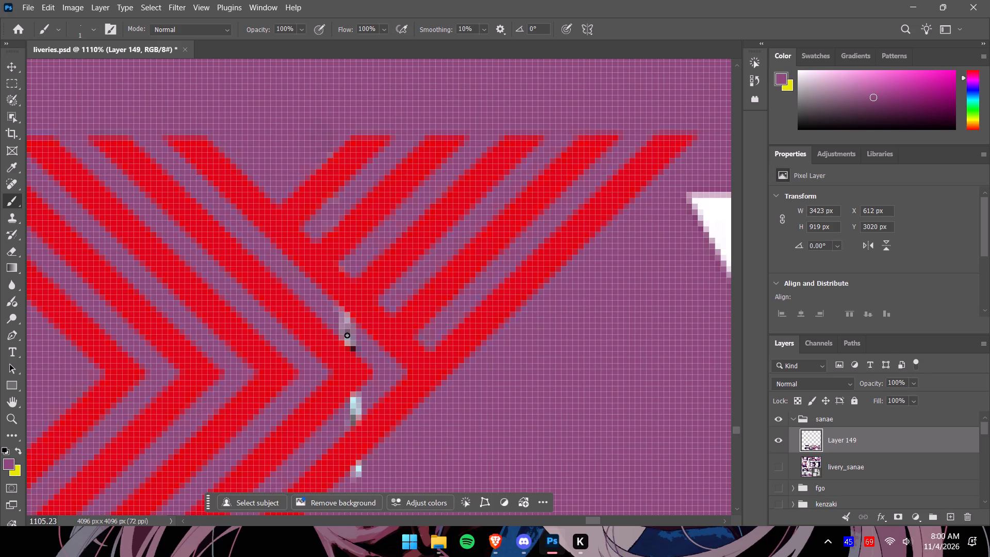
pyautogui.moveTo(347, 335); pyautogui.dragTo(356, 342)
pyautogui.moveTo(356, 342); pyautogui.dragTo(357, 329)
pyautogui.moveTo(352, 348); pyautogui.dragTo(330, 316)
pyautogui.moveTo(334, 321); pyautogui.dragTo(351, 335)
pyautogui.moveTo(334, 317); pyautogui.dragTo(349, 338)
pyautogui.moveTo(333, 308); pyautogui.dragTo(346, 327)
# Cover the remaining stray gap pixels along the emblem's lower stripes and outer edge with a 2 px purple brush.
pyautogui.click(91, 26)
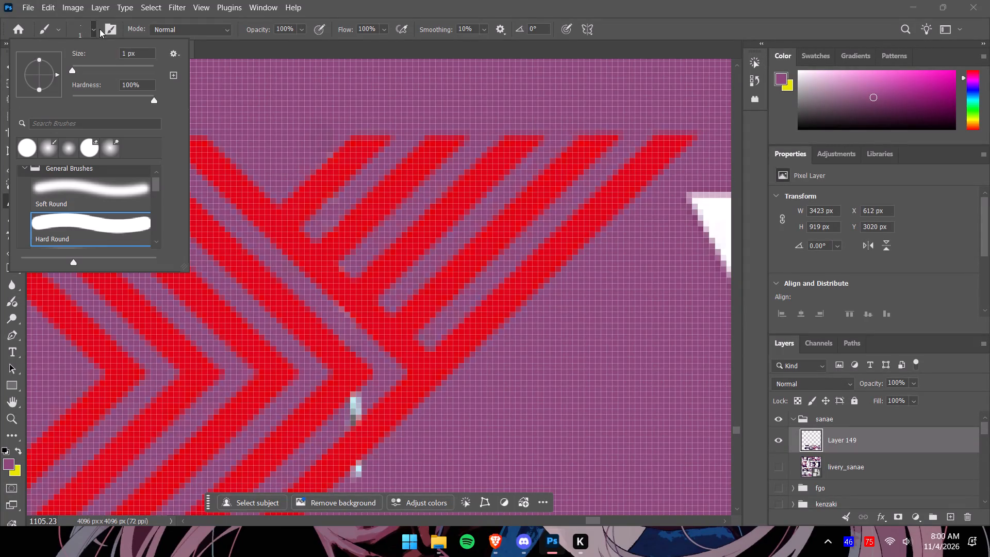
pyautogui.moveTo(141, 54); pyautogui.dragTo(107, 45)
pyautogui.press('2')
pyautogui.click(95, 21)
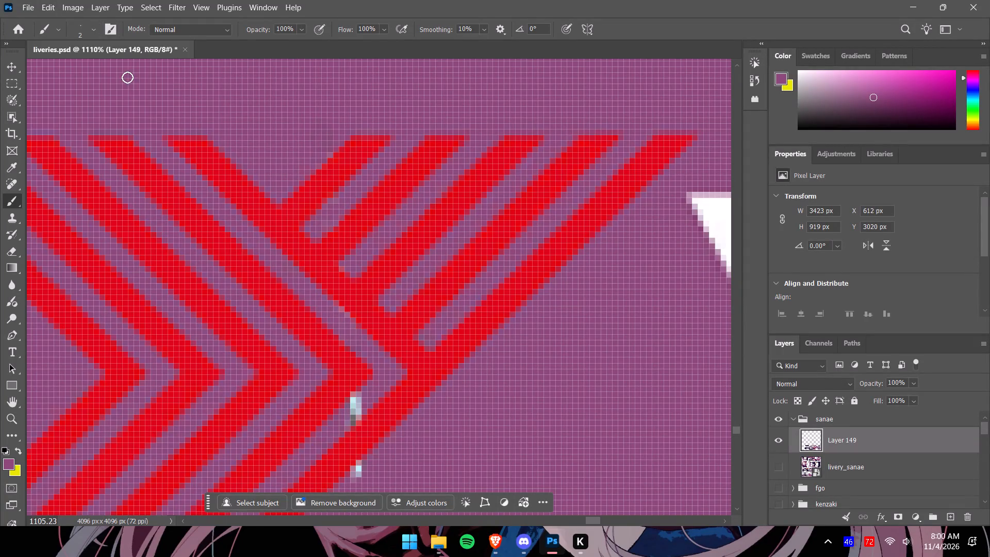
pyautogui.moveTo(357, 404); pyautogui.dragTo(355, 405)
pyautogui.moveTo(355, 405); pyautogui.dragTo(334, 440)
pyautogui.moveTo(356, 398); pyautogui.dragTo(352, 421)
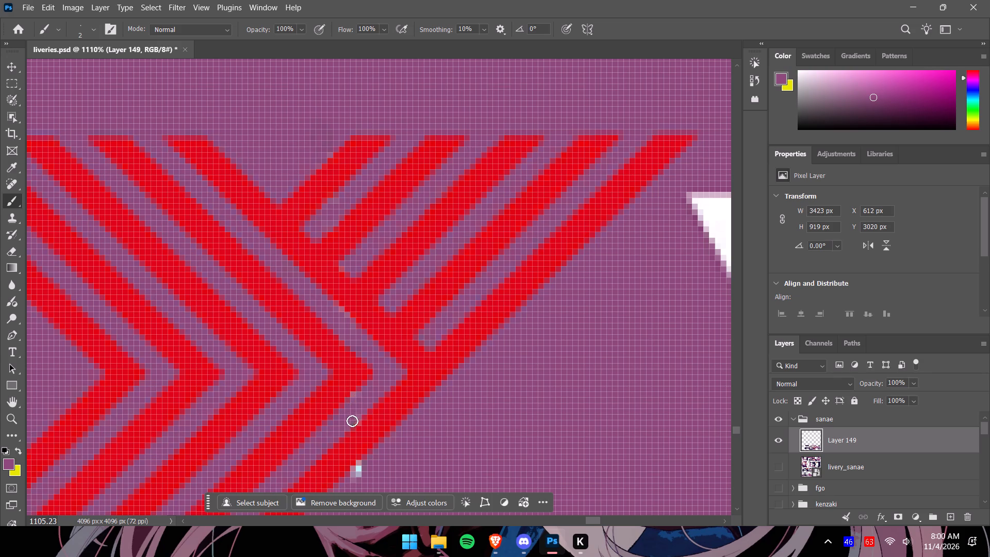
pyautogui.moveTo(352, 421); pyautogui.dragTo(346, 432)
pyautogui.moveTo(362, 467); pyautogui.dragTo(367, 463)
pyautogui.moveTo(367, 463); pyautogui.dragTo(369, 455)
pyautogui.moveTo(365, 394); pyautogui.dragTo(356, 400)
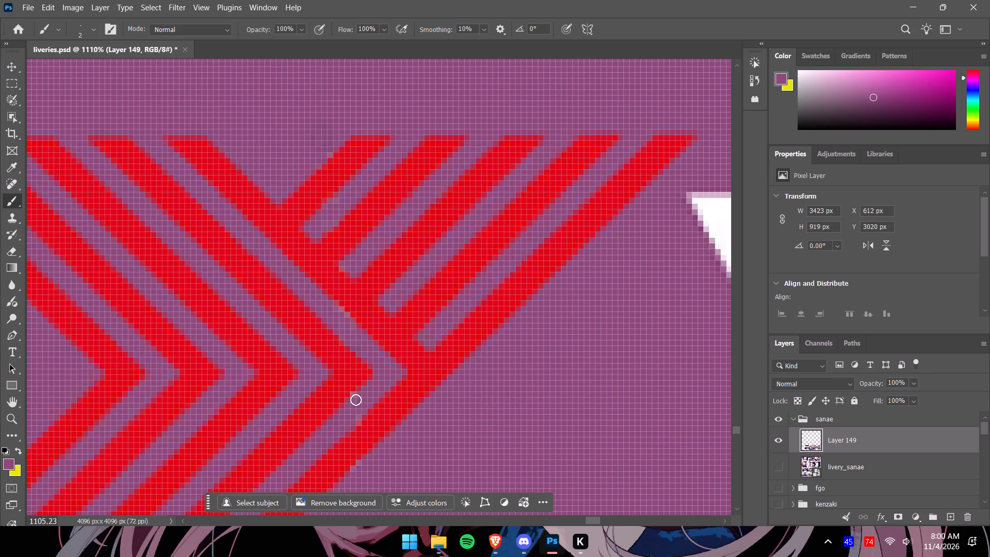
pyautogui.moveTo(356, 400); pyautogui.dragTo(343, 431)
# Paint purple over the upper part of the wireframe slot below the YOKOHAMA lettering on the rear panel with a 14 px brush.
pyautogui.keyDown('alt'); pyautogui.scroll(-3, 383, 347); pyautogui.keyUp('alt')
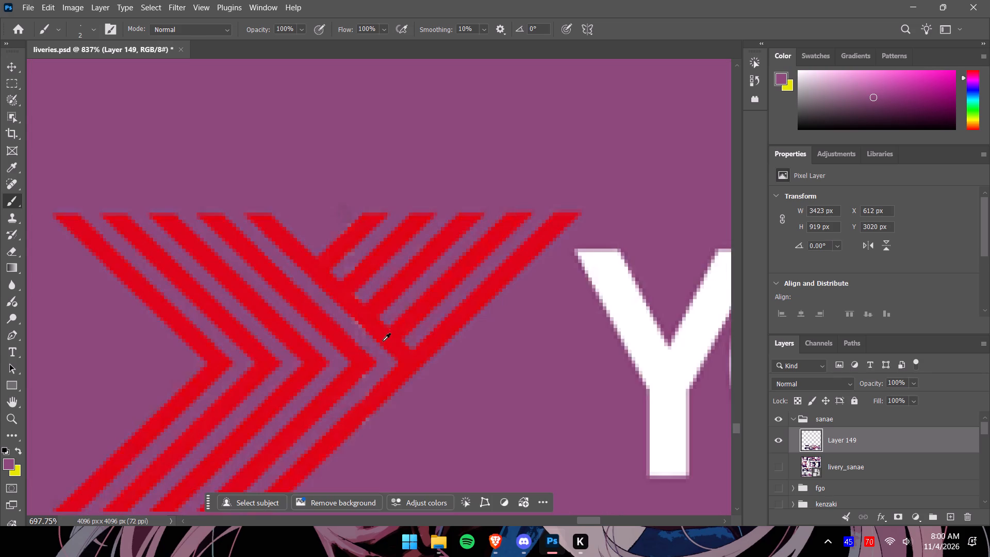
pyautogui.keyDown('alt'); pyautogui.scroll(-18, 383, 341); pyautogui.keyUp('alt')
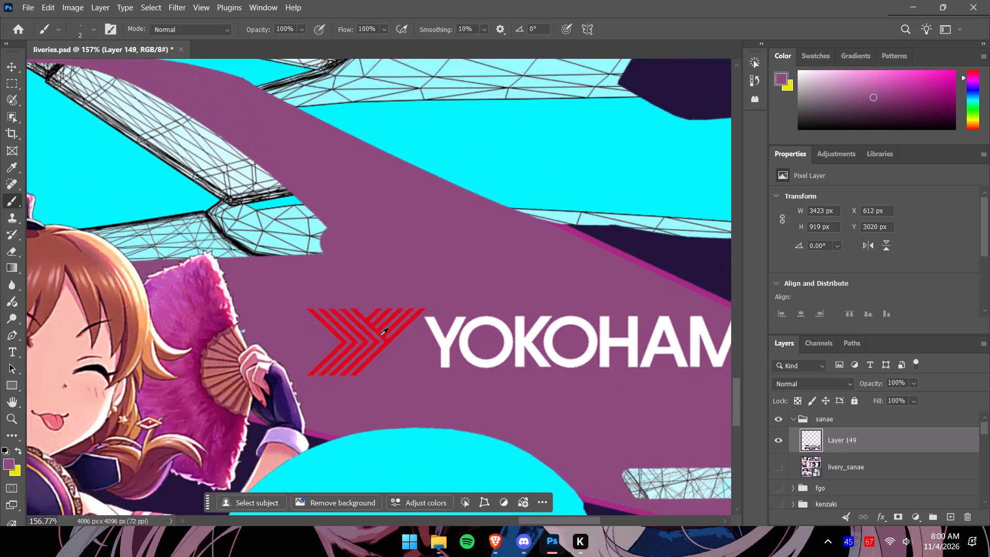
pyautogui.keyDown('alt'); pyautogui.scroll(-9, 380, 336); pyautogui.keyUp('alt')
pyautogui.keyDown('alt'); pyautogui.scroll(1, 380, 338); pyautogui.keyUp('alt')
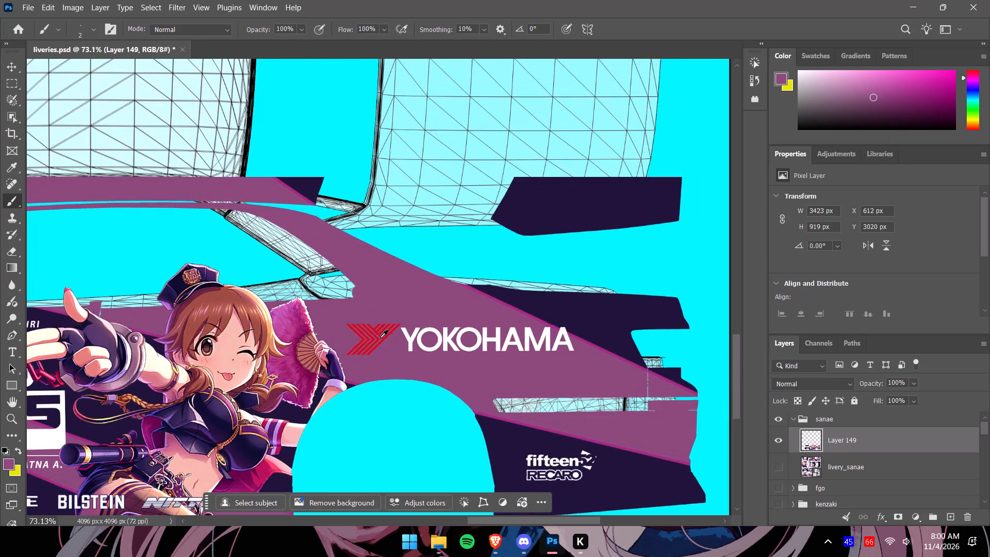
pyautogui.moveTo(494, 521); pyautogui.dragTo(512, 526)
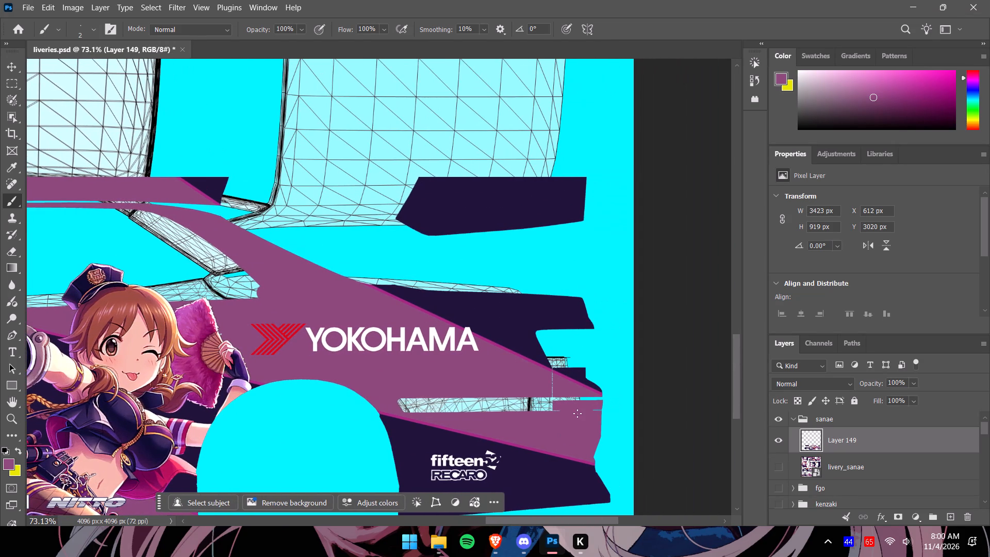
pyautogui.keyDown('alt'); pyautogui.scroll(8, 579, 408); pyautogui.keyUp('alt')
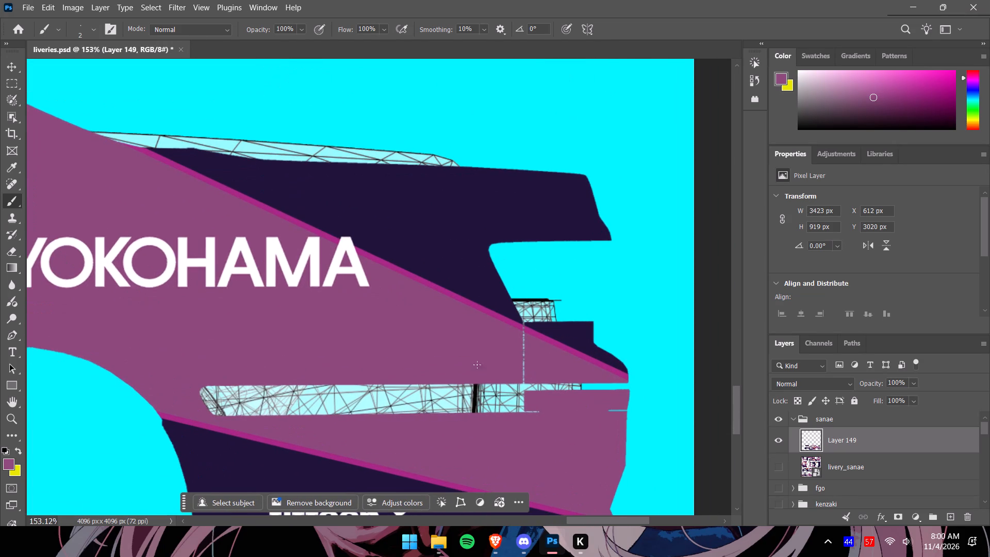
pyautogui.click(95, 29)
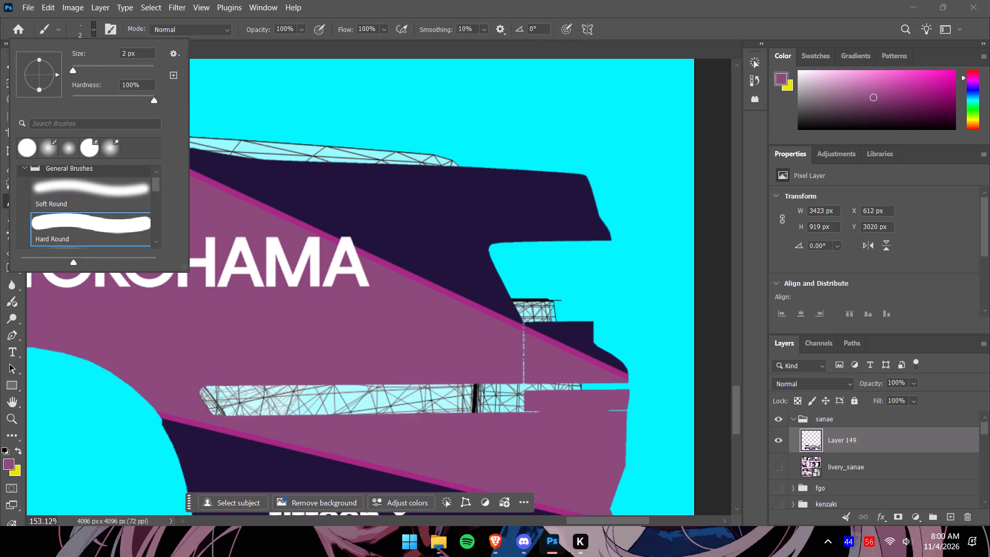
pyautogui.moveTo(141, 53); pyautogui.dragTo(97, 55)
pyautogui.write('14')
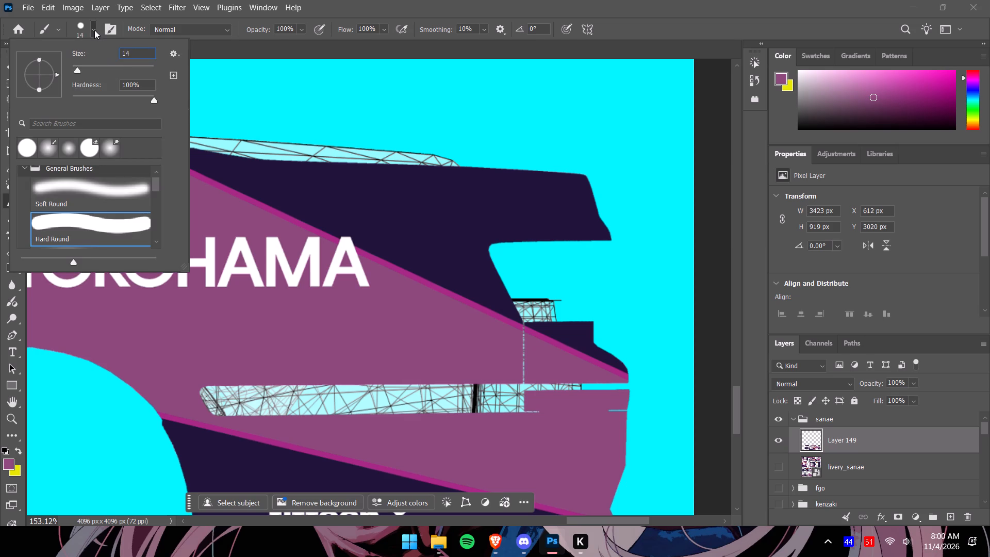
pyautogui.click(93, 29)
pyautogui.moveTo(202, 390); pyautogui.dragTo(250, 389)
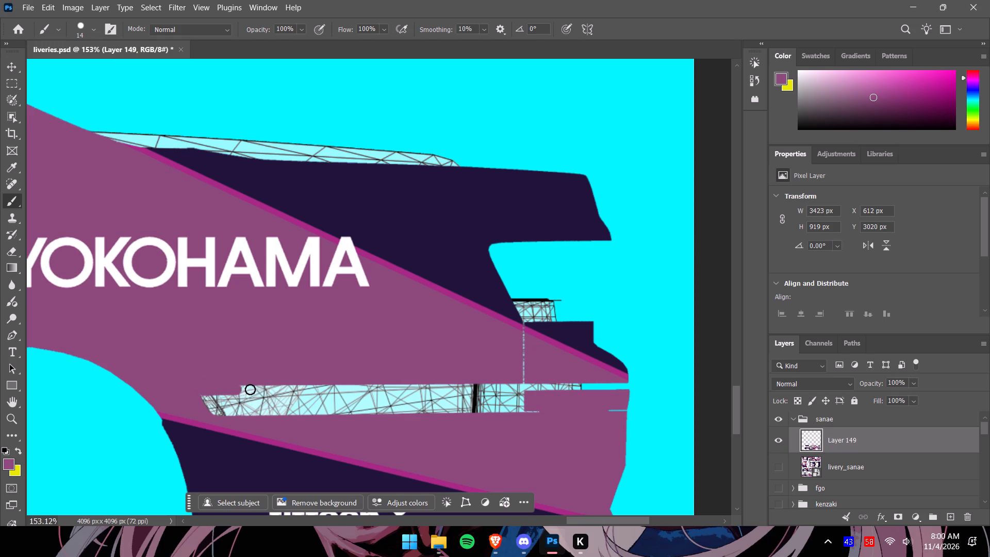
pyautogui.moveTo(250, 389); pyautogui.dragTo(577, 396)
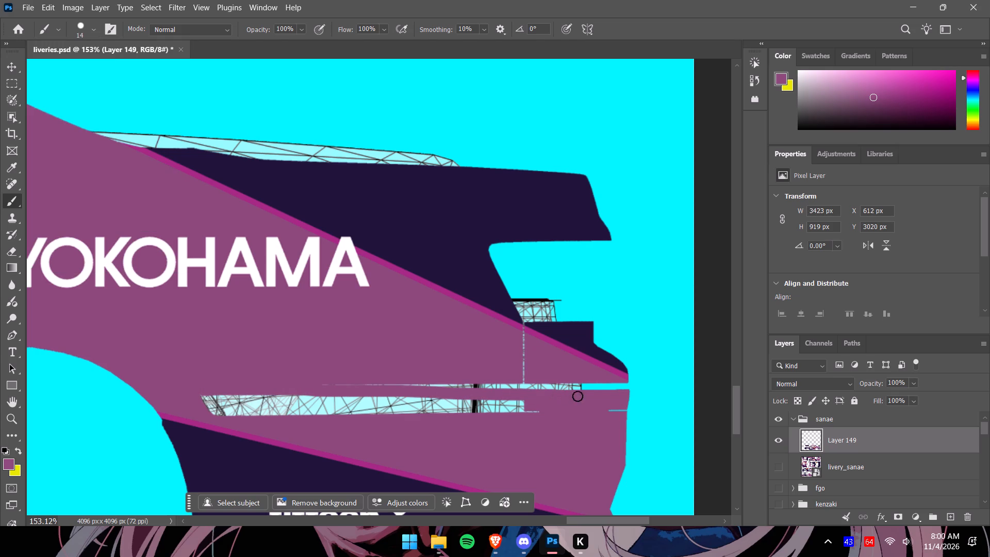
pyautogui.moveTo(577, 396); pyautogui.dragTo(593, 396)
pyautogui.moveTo(592, 390); pyautogui.dragTo(543, 386)
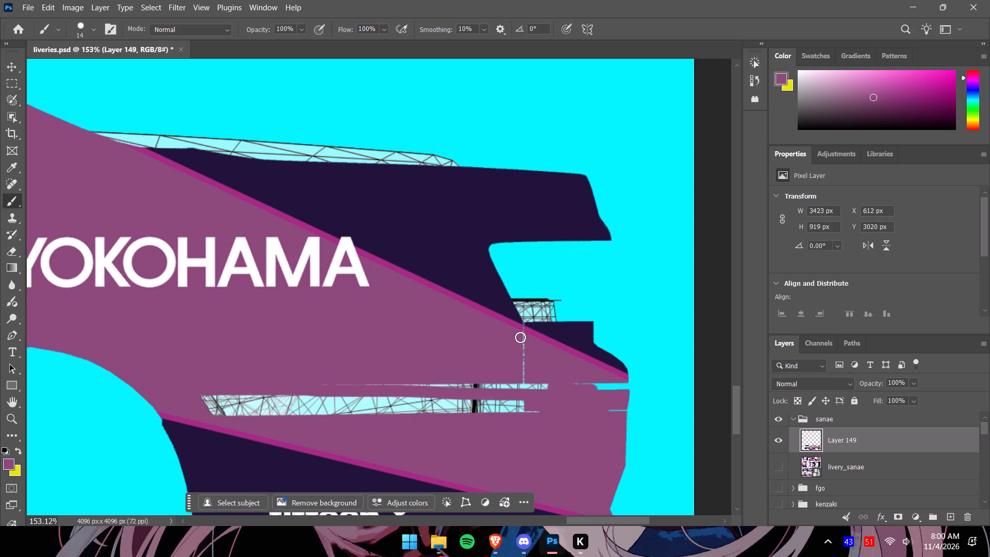
# Paint purple over the vertical seam near the slot's rear end and the remaining strip along the slot's upper edge.
pyautogui.moveTo(521, 338); pyautogui.dragTo(524, 355)
pyautogui.moveTo(524, 355); pyautogui.dragTo(292, 387)
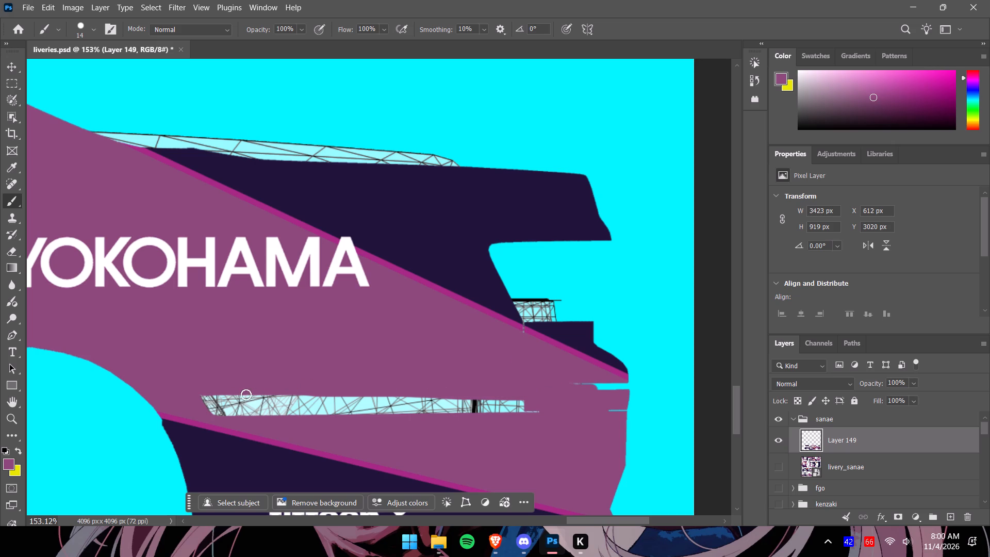
# Fill the rest of the wireframe slot with purple, including the short gap lines toward the panel's rear edge.
pyautogui.moveTo(203, 395); pyautogui.dragTo(540, 404)
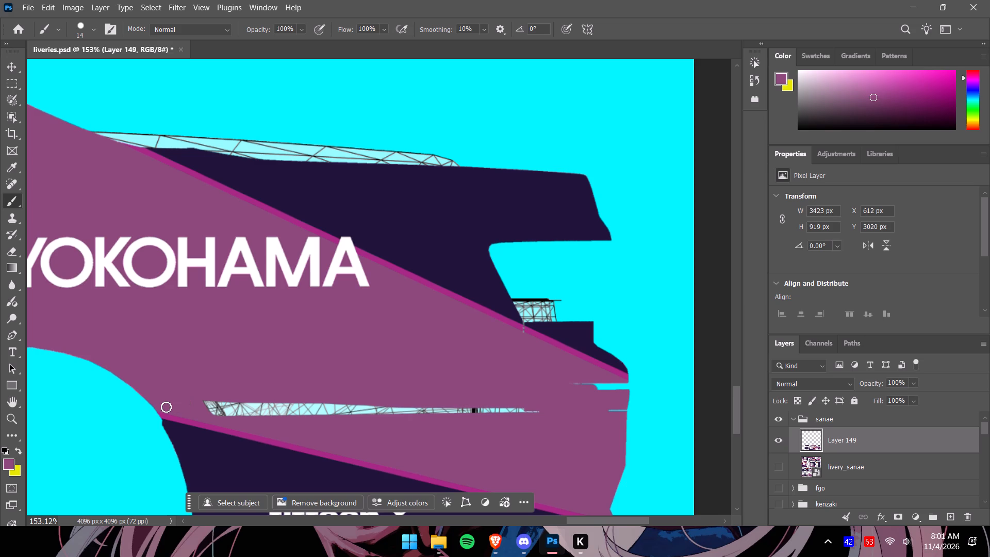
pyautogui.moveTo(204, 404); pyautogui.dragTo(551, 407)
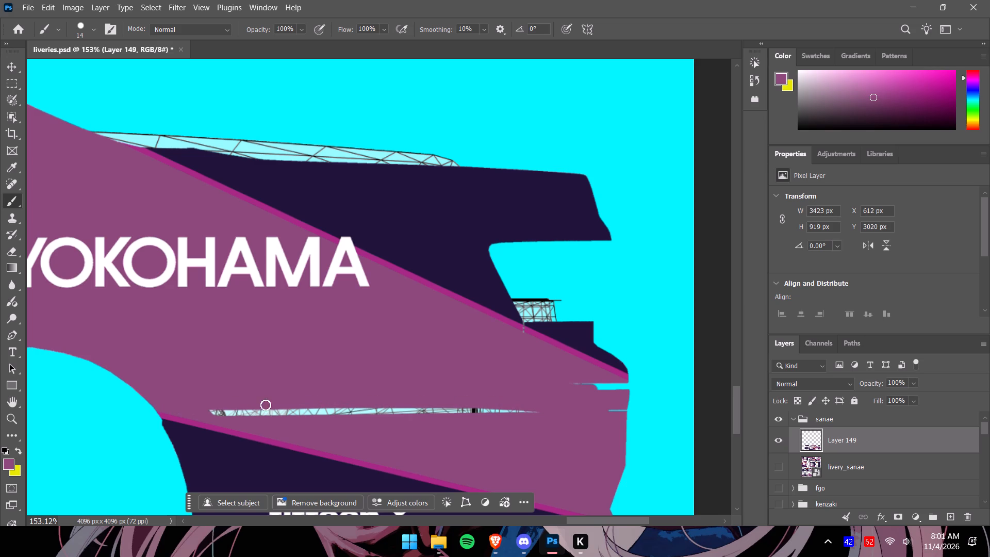
pyautogui.moveTo(207, 411); pyautogui.dragTo(551, 409)
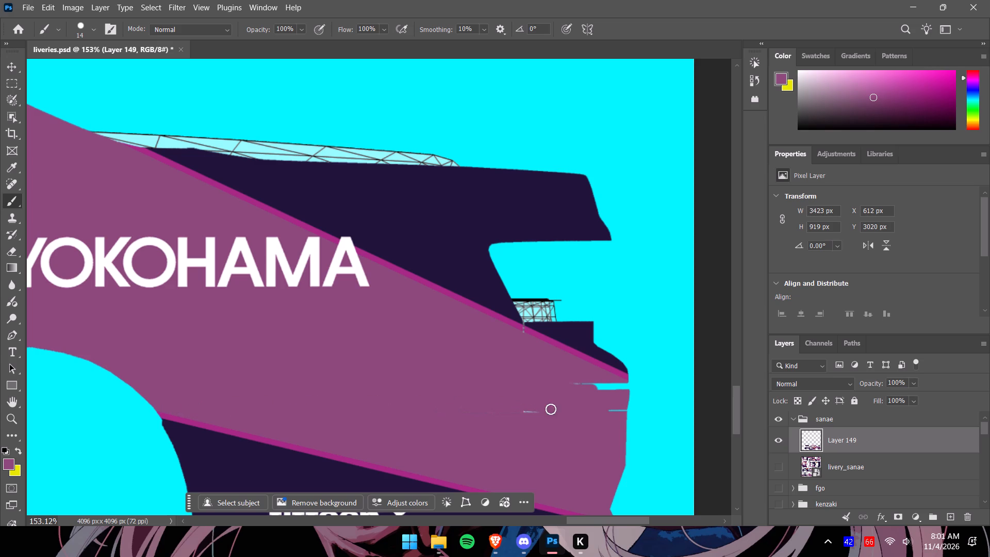
pyautogui.moveTo(551, 409); pyautogui.dragTo(616, 406)
pyautogui.moveTo(572, 388); pyautogui.dragTo(596, 387)
# Cover the grey seam pixels crossing the diagonal magenta stripe using the stripe's own colour and a 2 px brush.
pyautogui.keyDown('alt'); pyautogui.scroll(16, 541, 321); pyautogui.keyUp('alt')
pyautogui.keyDown('alt'); pyautogui.scroll(4, 497, 343); pyautogui.keyUp('alt')
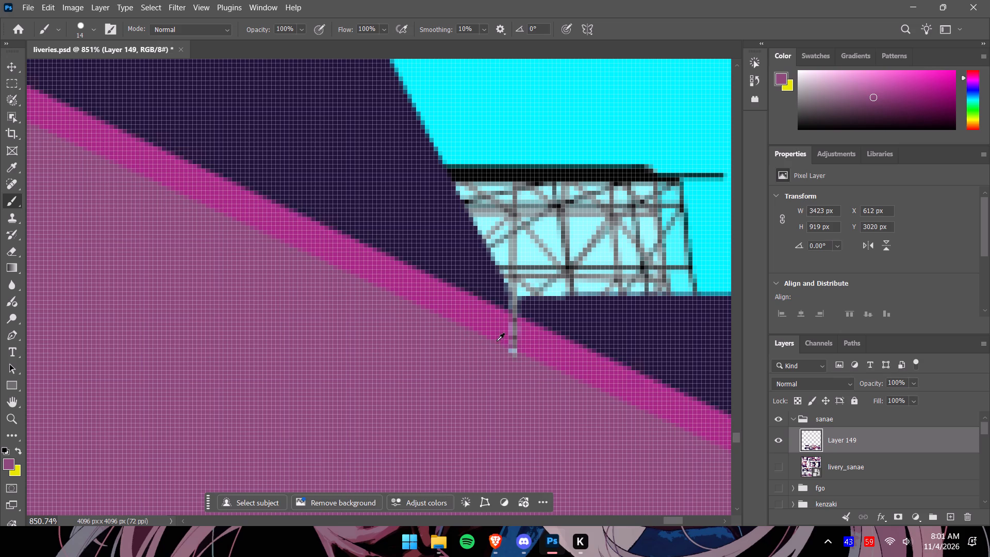
pyautogui.keyDown('alt'); pyautogui.click(489, 320); pyautogui.keyUp('alt')
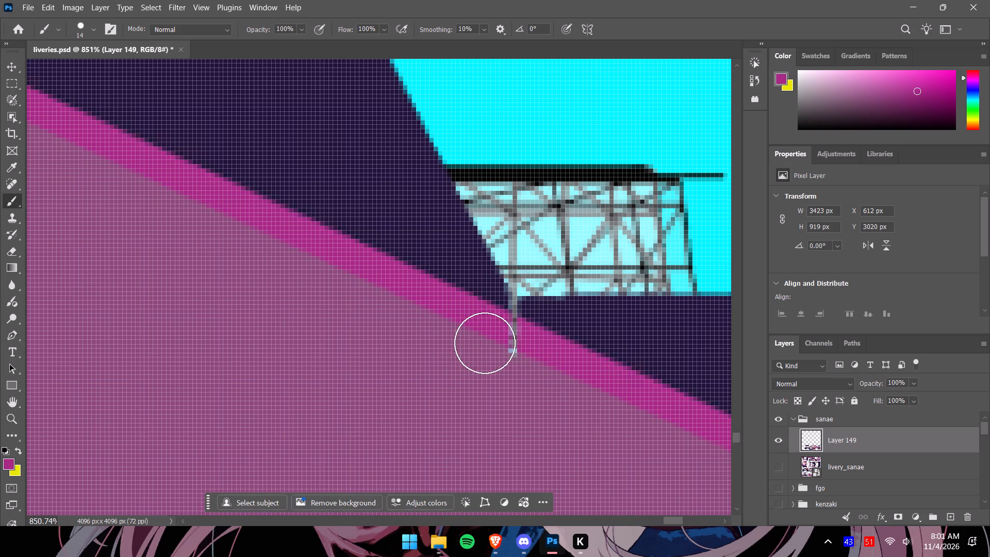
pyautogui.click(93, 25)
pyautogui.moveTo(141, 55); pyautogui.dragTo(104, 48)
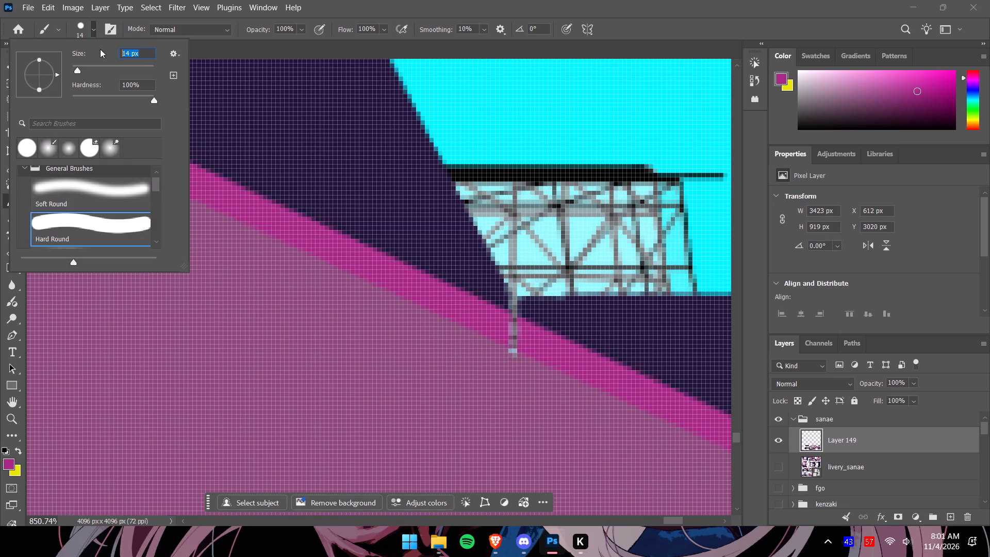
pyautogui.press('2')
pyautogui.click(94, 28)
pyautogui.keyDown('alt'); pyautogui.scroll(4, 534, 351); pyautogui.keyUp('alt')
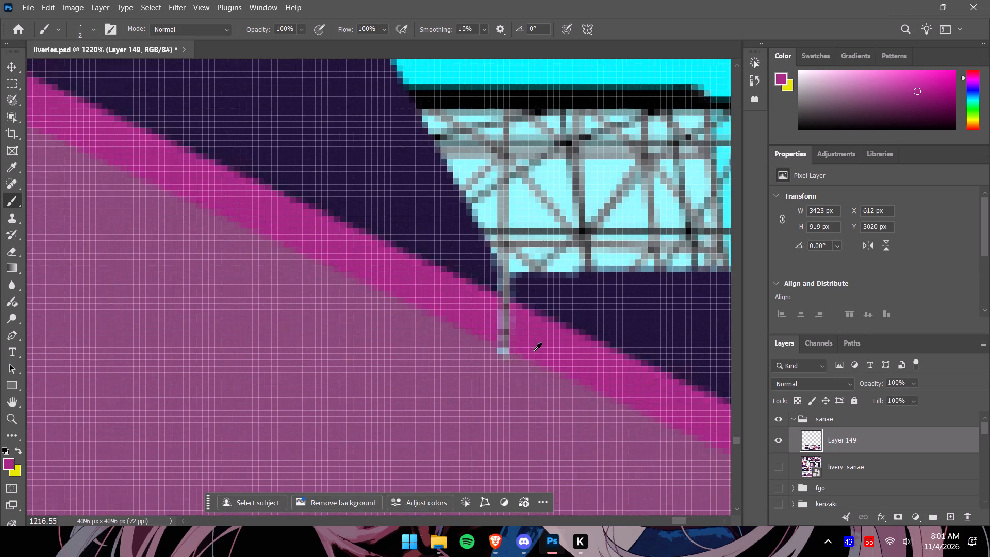
pyautogui.keyDown('alt'); pyautogui.scroll(7, 534, 351); pyautogui.keyUp('alt')
pyautogui.moveTo(463, 329); pyautogui.dragTo(474, 338)
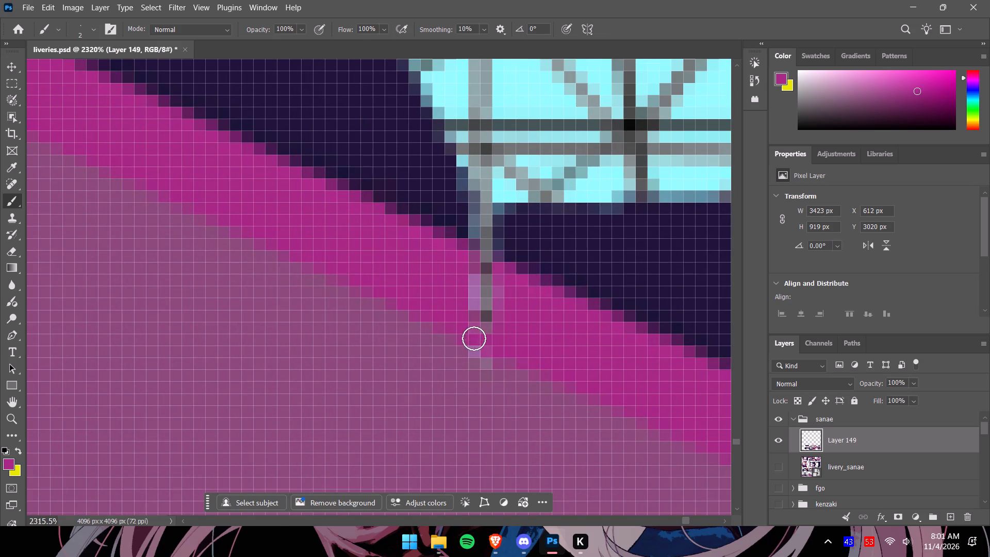
pyautogui.moveTo(474, 338); pyautogui.dragTo(460, 266)
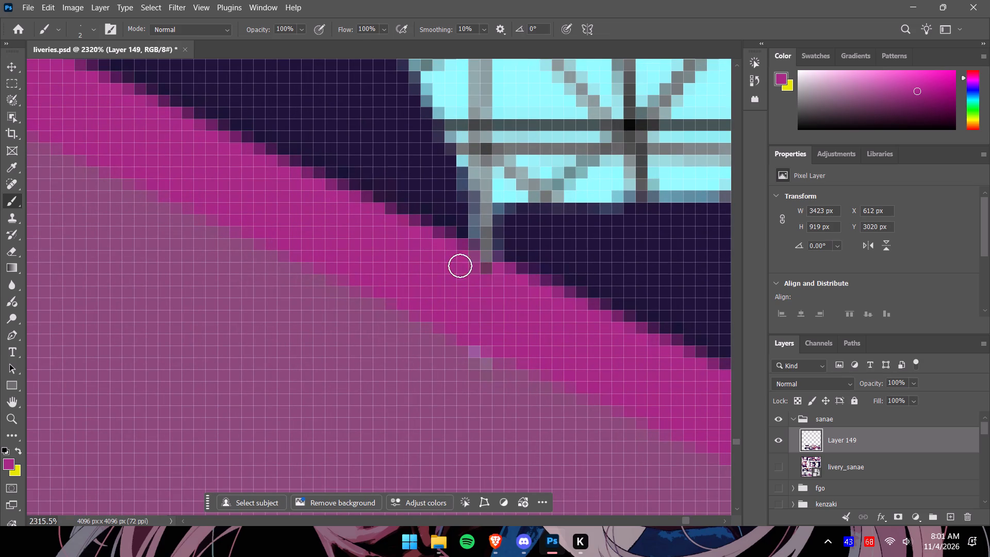
pyautogui.moveTo(460, 266); pyautogui.dragTo(512, 289)
# Retouch the stray seam pixels at the magenta stripe's lower edge with the adjacent purple body colour.
pyautogui.keyDown('alt'); pyautogui.click(452, 406); pyautogui.keyUp('alt')
pyautogui.moveTo(481, 372); pyautogui.dragTo(491, 370)
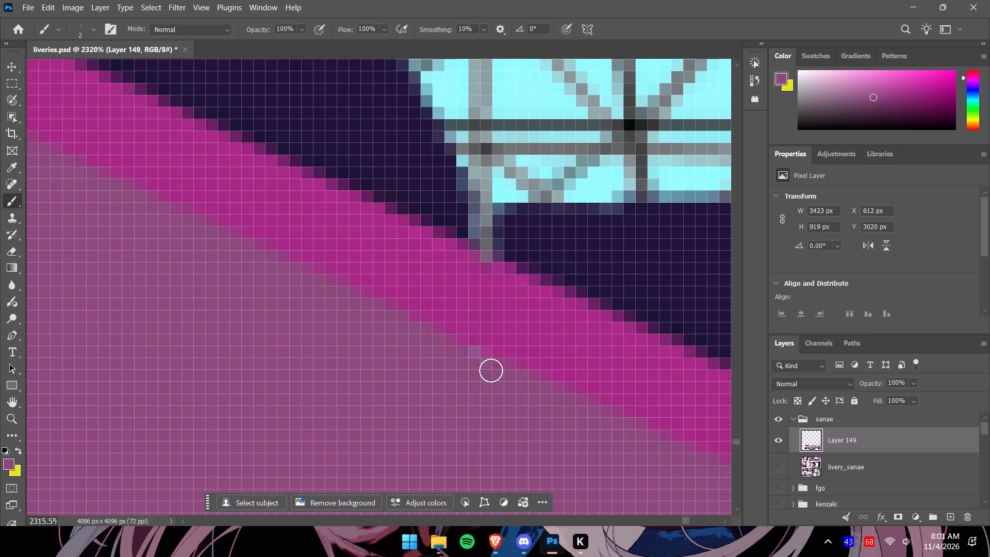
pyautogui.moveTo(491, 370); pyautogui.dragTo(493, 375)
# Paint over the grey seam between the magenta stripe and the wireframe patch with the adjacent dark navy.
pyautogui.keyDown('alt'); pyautogui.click(588, 253); pyautogui.keyUp('alt')
pyautogui.moveTo(474, 197); pyautogui.dragTo(502, 227)
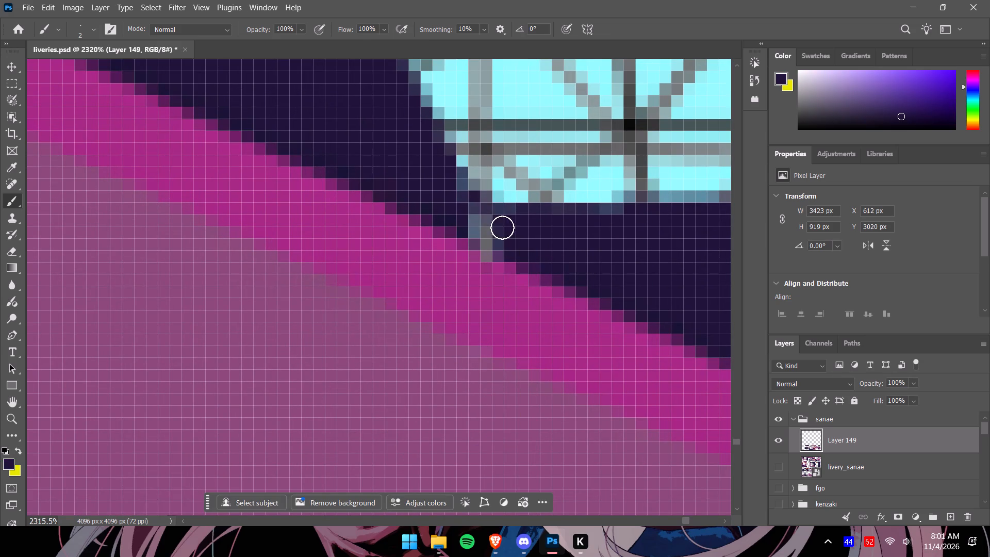
pyautogui.moveTo(502, 227); pyautogui.dragTo(467, 217)
# Paint dark navy along the upper and rear edges of the small wireframe patch above the magenta stripe with a 10 px brush.
pyautogui.keyDown('alt'); pyautogui.scroll(-9, 534, 222); pyautogui.keyUp('alt')
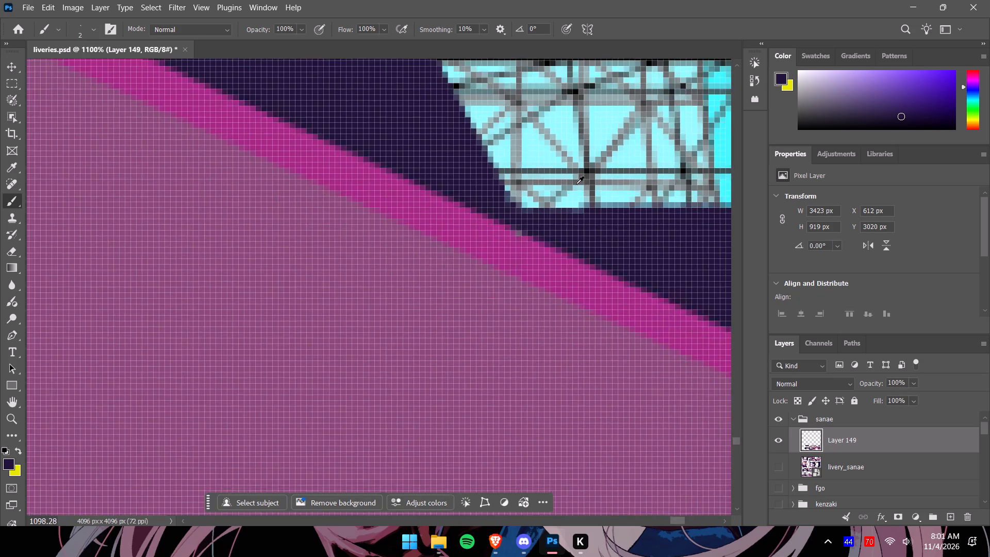
pyautogui.keyDown('alt'); pyautogui.scroll(-12, 576, 184); pyautogui.keyUp('alt')
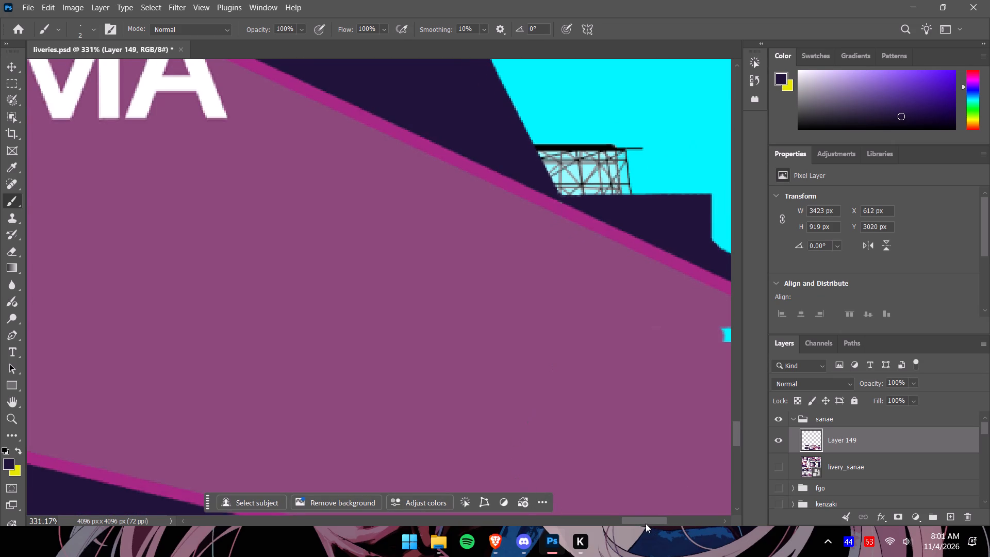
pyautogui.moveTo(643, 521); pyautogui.dragTo(650, 521)
pyautogui.click(94, 26)
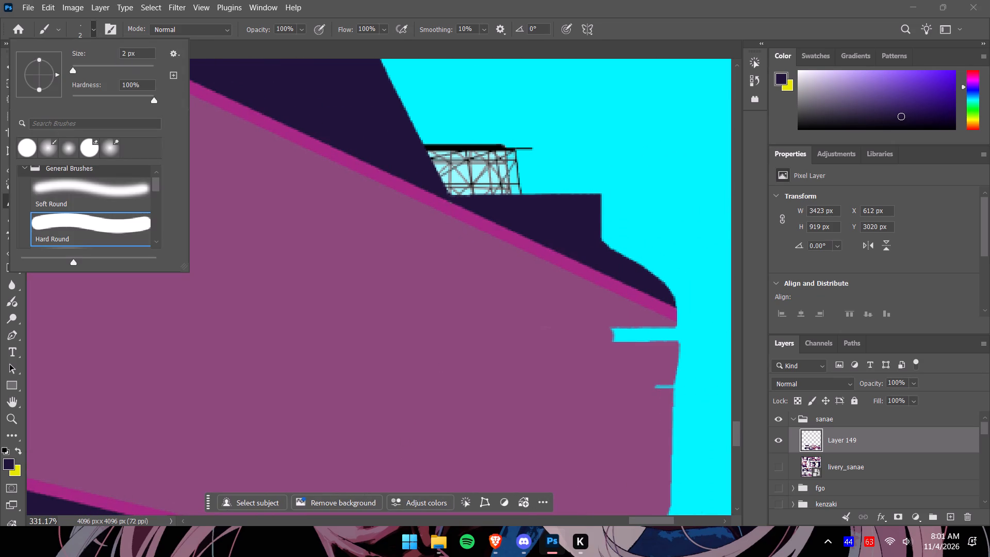
pyautogui.moveTo(148, 54); pyautogui.dragTo(73, 42)
pyautogui.press('1')
pyautogui.press('0')
pyautogui.click(91, 26)
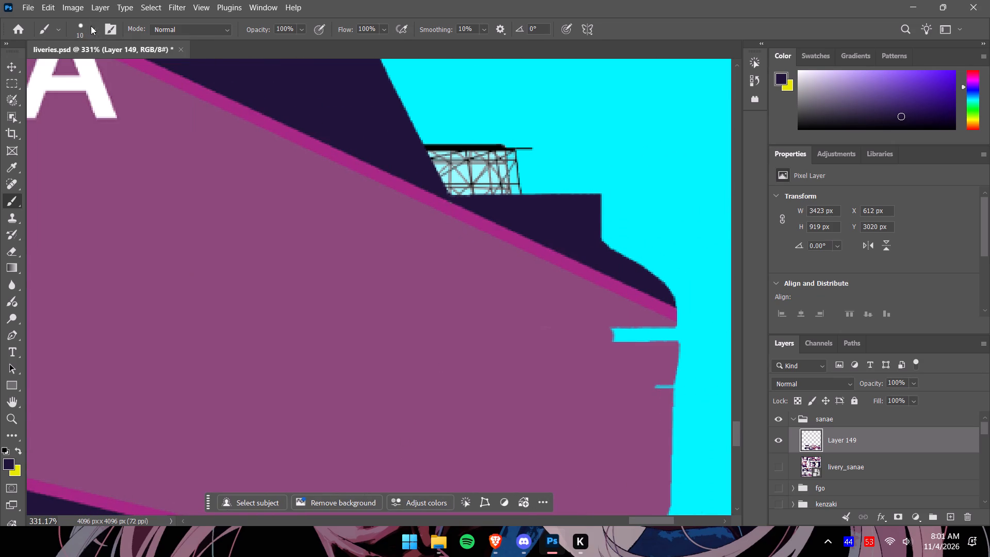
pyautogui.moveTo(421, 145); pyautogui.dragTo(480, 146)
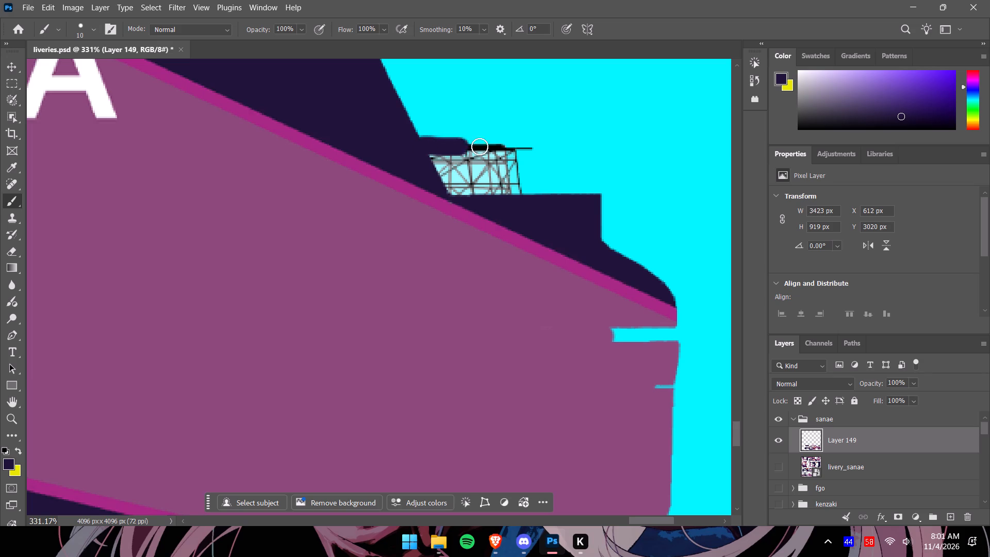
pyautogui.moveTo(480, 146); pyautogui.dragTo(531, 151)
pyautogui.moveTo(516, 157); pyautogui.dragTo(516, 181)
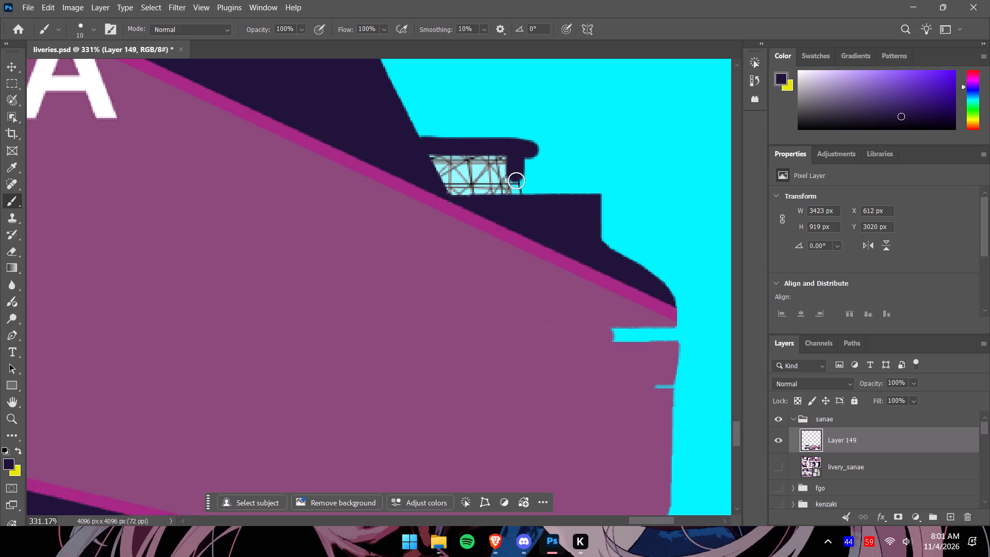
pyautogui.moveTo(516, 181); pyautogui.dragTo(520, 199)
# Fill the remaining interior of the small wireframe patch with dark navy.
pyautogui.moveTo(450, 187); pyautogui.dragTo(513, 187)
pyautogui.moveTo(455, 190); pyautogui.dragTo(488, 193)
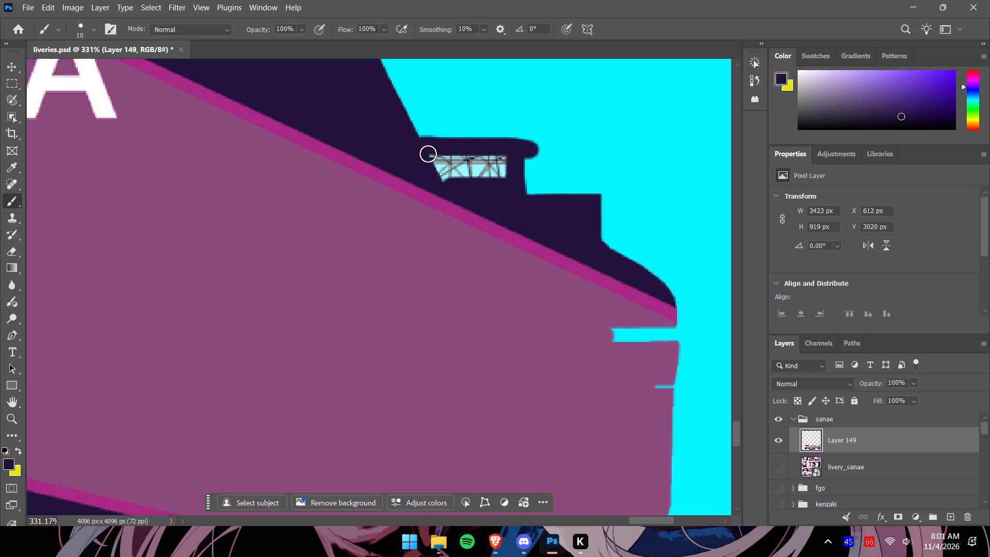
pyautogui.moveTo(427, 154); pyautogui.dragTo(473, 185)
pyautogui.moveTo(439, 171); pyautogui.dragTo(475, 186)
pyautogui.moveTo(447, 159); pyautogui.dragTo(493, 183)
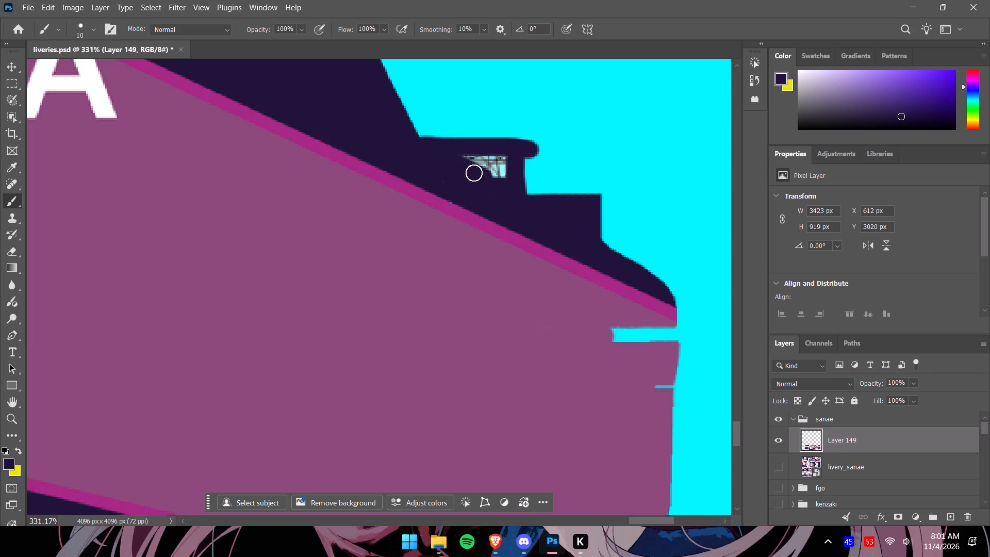
pyautogui.moveTo(459, 160); pyautogui.dragTo(507, 181)
pyautogui.moveTo(472, 159); pyautogui.dragTo(512, 171)
pyautogui.moveTo(493, 160); pyautogui.dragTo(510, 165)
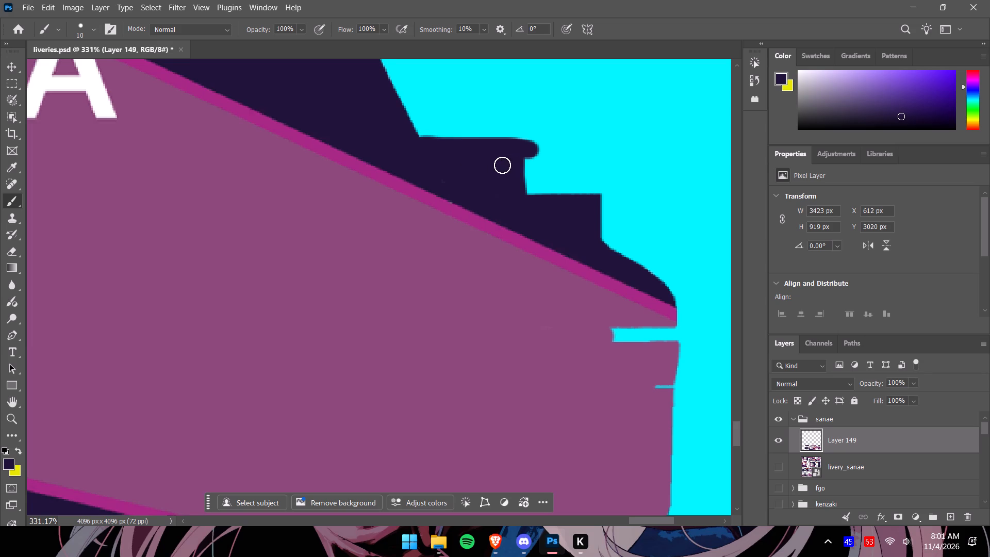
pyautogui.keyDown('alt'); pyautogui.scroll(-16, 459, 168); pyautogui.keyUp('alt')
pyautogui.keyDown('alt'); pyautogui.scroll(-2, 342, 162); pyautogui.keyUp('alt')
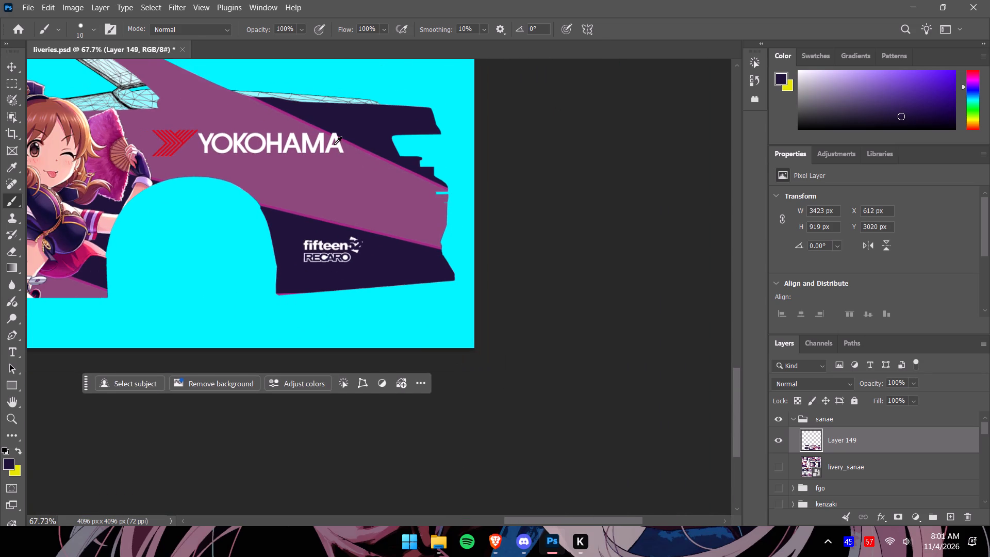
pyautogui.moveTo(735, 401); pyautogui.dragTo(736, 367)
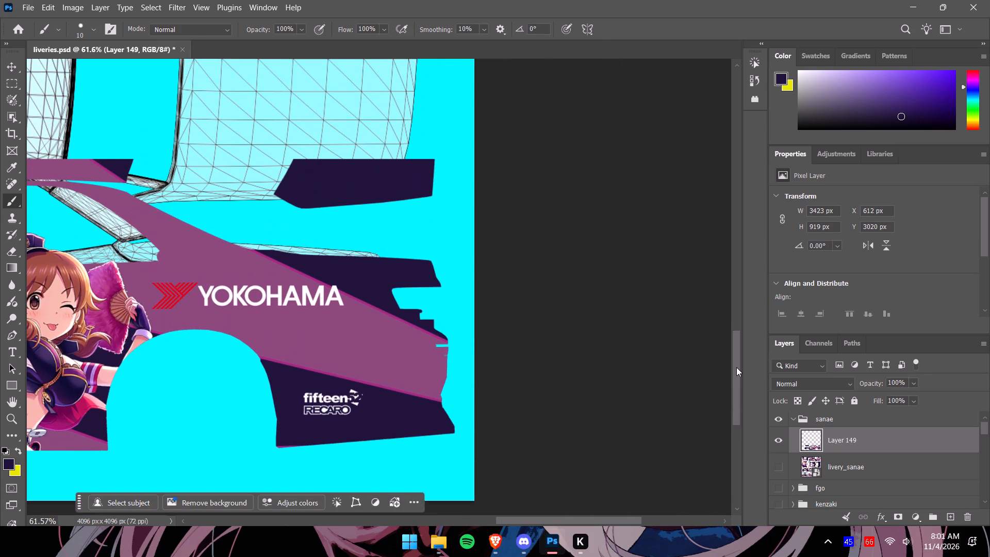
# Paint dark navy over the front part of the thin wireframe strip above the YOKOHAMA logo, where it meets the magenta stripe.
pyautogui.moveTo(736, 367); pyautogui.dragTo(736, 365)
pyautogui.moveTo(523, 521); pyautogui.dragTo(503, 517)
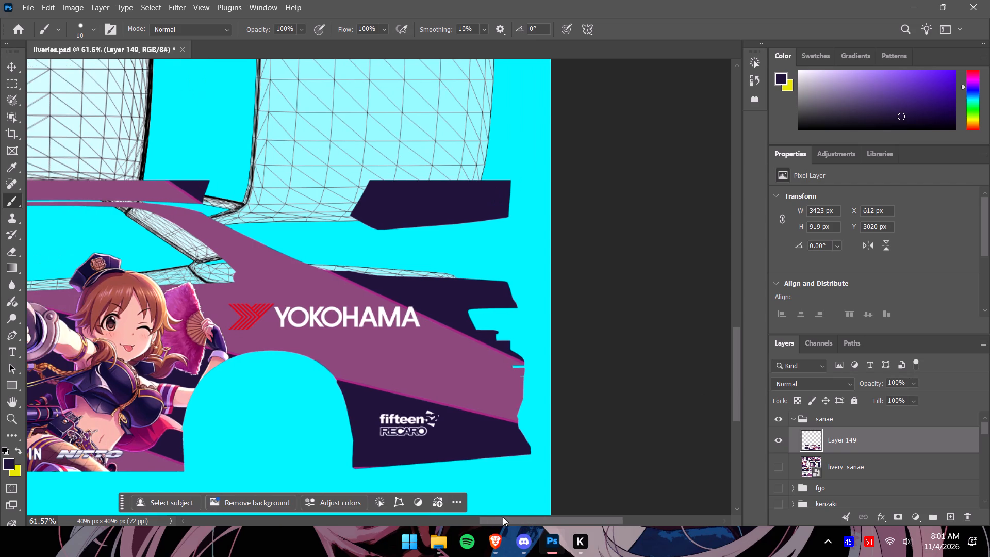
pyautogui.moveTo(503, 517); pyautogui.dragTo(494, 519)
pyautogui.keyDown('alt'); pyautogui.scroll(10, 474, 262); pyautogui.keyUp('alt')
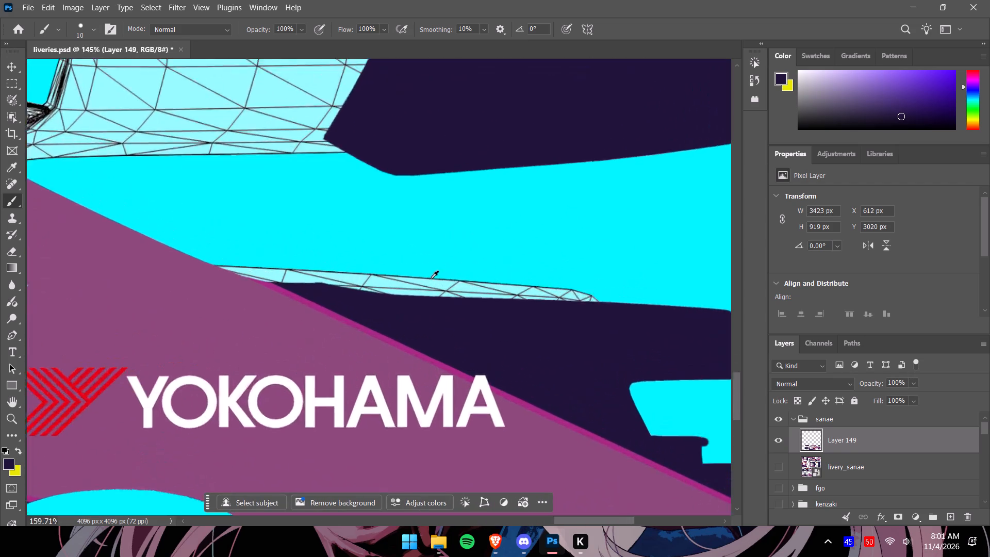
pyautogui.keyDown('alt'); pyautogui.scroll(9, 431, 278); pyautogui.keyUp('alt')
pyautogui.moveTo(68, 249); pyautogui.dragTo(76, 252)
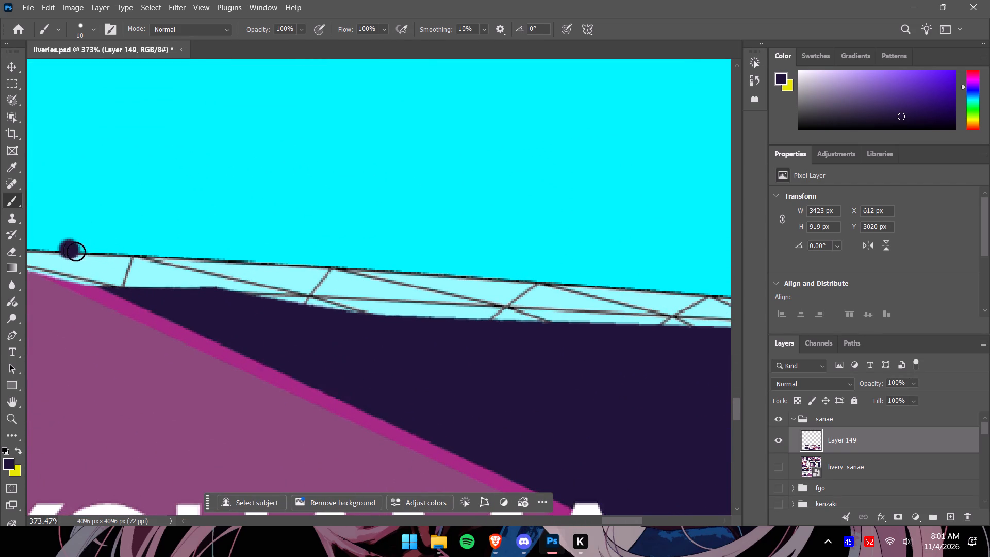
pyautogui.moveTo(76, 252); pyautogui.dragTo(113, 282)
pyautogui.moveTo(105, 278); pyautogui.dragTo(104, 277)
pyautogui.moveTo(104, 277); pyautogui.dragTo(75, 258)
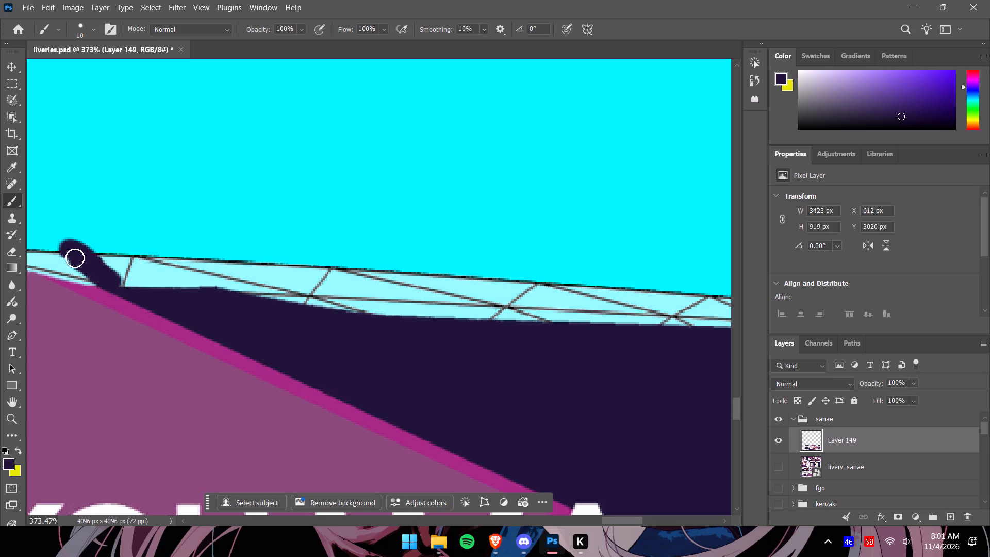
pyautogui.moveTo(75, 258); pyautogui.dragTo(53, 249)
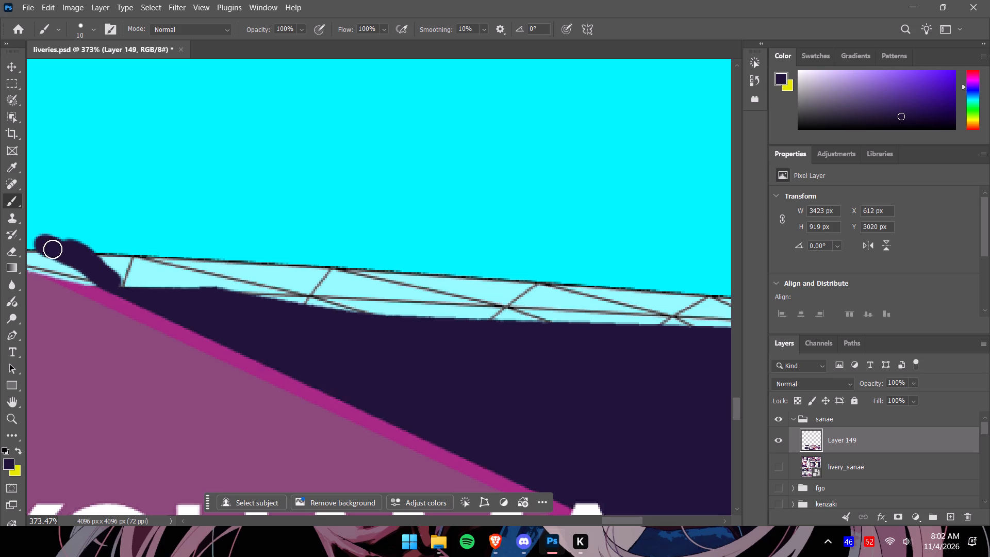
pyautogui.moveTo(53, 249); pyautogui.dragTo(96, 274)
# Fill the long middle stretch of the wireframe strip with dark navy, up to the panel's upper edge.
pyautogui.moveTo(96, 274); pyautogui.dragTo(603, 319)
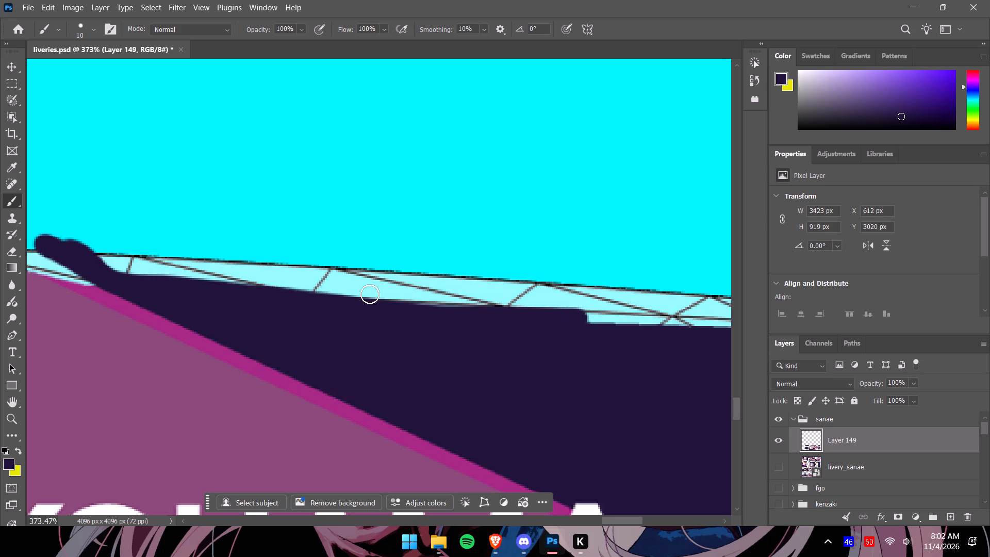
pyautogui.moveTo(98, 256); pyautogui.dragTo(557, 293)
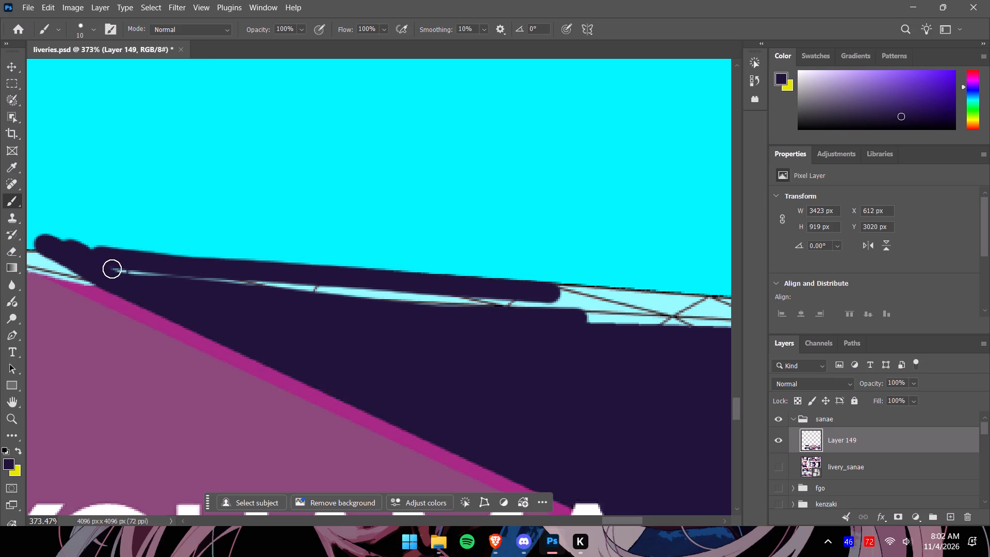
pyautogui.moveTo(112, 269); pyautogui.dragTo(639, 300)
pyautogui.moveTo(338, 297); pyautogui.dragTo(503, 297)
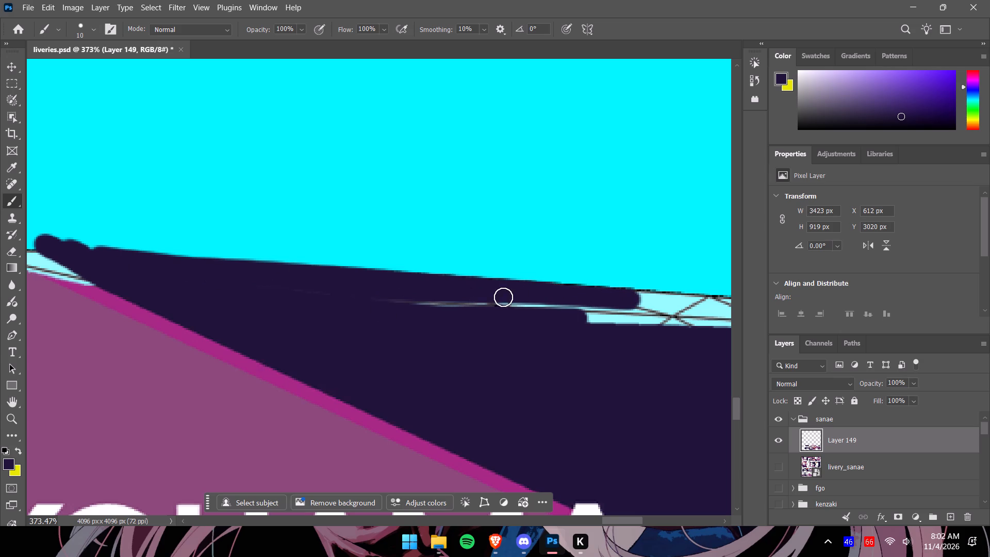
pyautogui.moveTo(503, 297); pyautogui.dragTo(685, 304)
pyautogui.moveTo(511, 317); pyautogui.dragTo(722, 318)
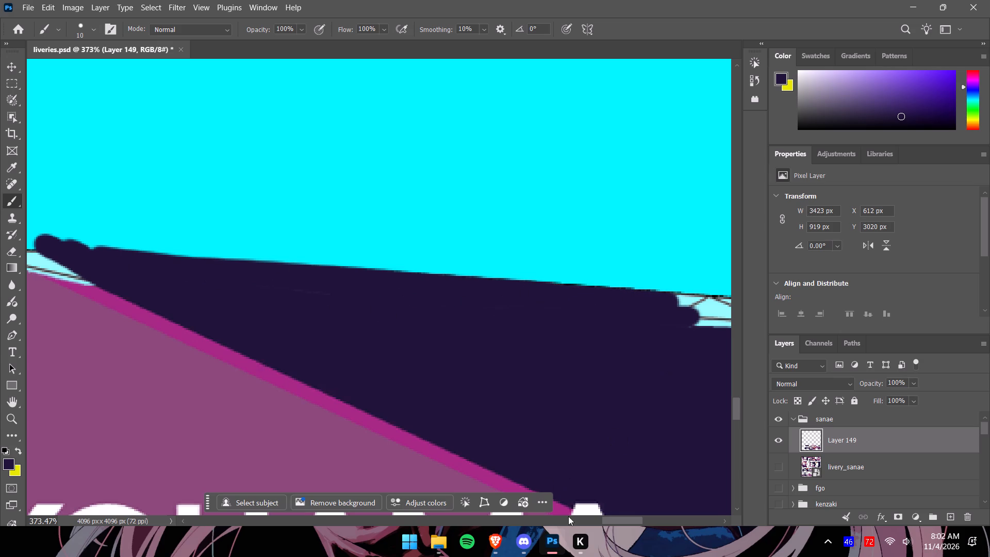
# Cover the tapered rear end of the wireframe strip with dark navy and blend the faint seam ahead of it.
pyautogui.moveTo(612, 518); pyautogui.dragTo(628, 520)
pyautogui.moveTo(388, 296); pyautogui.dragTo(392, 296)
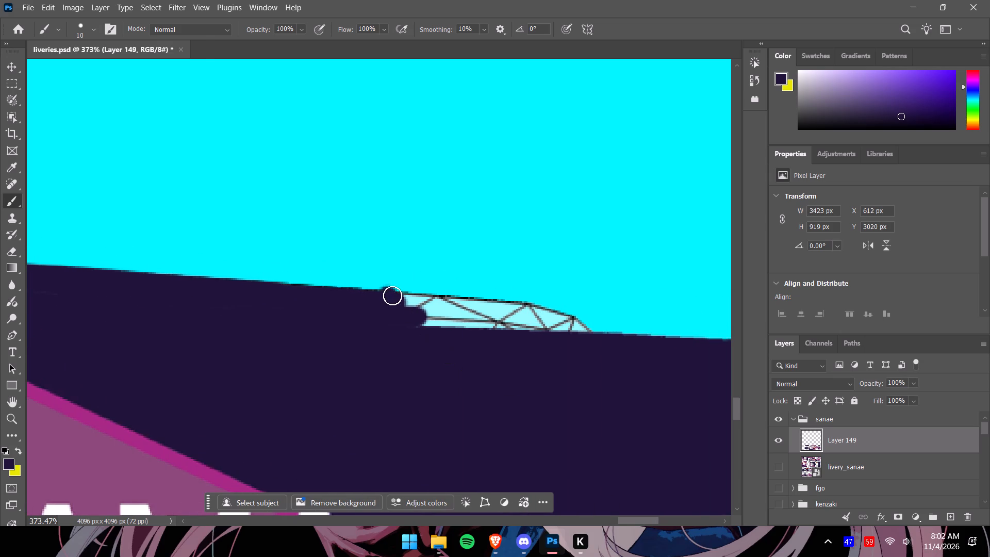
pyautogui.moveTo(392, 296); pyautogui.dragTo(595, 329)
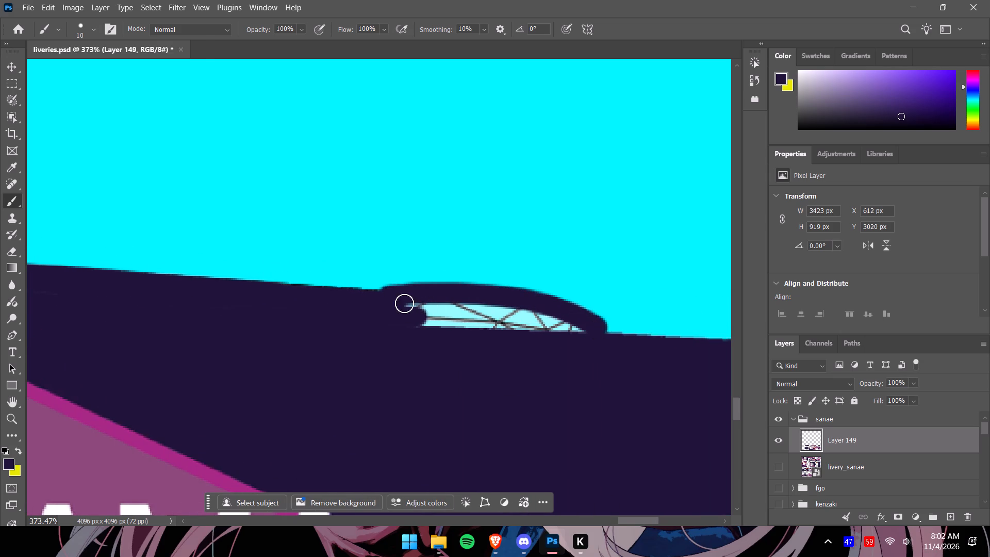
pyautogui.moveTo(402, 303); pyautogui.dragTo(580, 330)
pyautogui.moveTo(393, 317); pyautogui.dragTo(568, 337)
pyautogui.moveTo(406, 325); pyautogui.dragTo(362, 300)
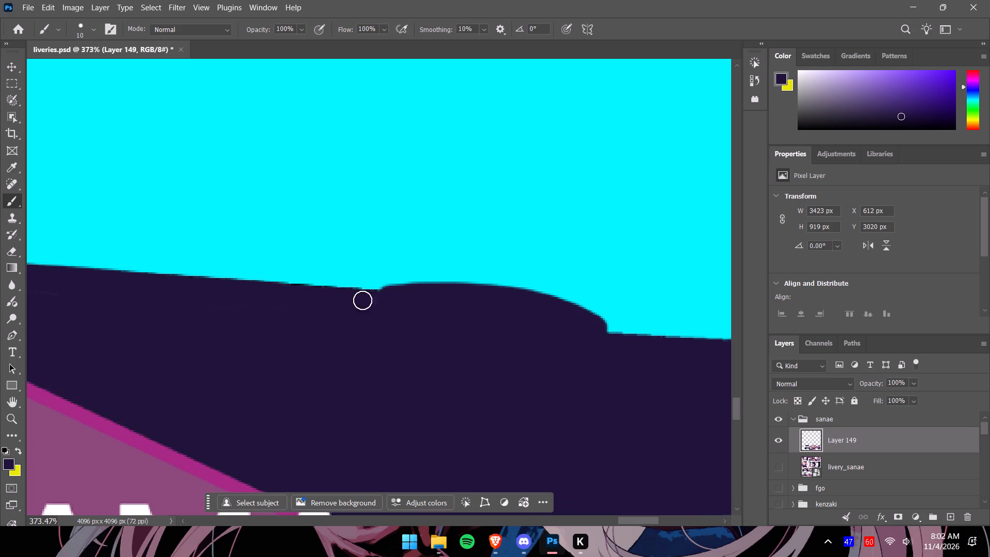
pyautogui.moveTo(362, 300); pyautogui.dragTo(228, 297)
# Extend the magenta stripe along the purple body's edge at the strip's front tip, using its sampled colour and a 3 px brush.
pyautogui.keyDown('alt'); pyautogui.scroll(-3, 243, 301); pyautogui.keyUp('alt')
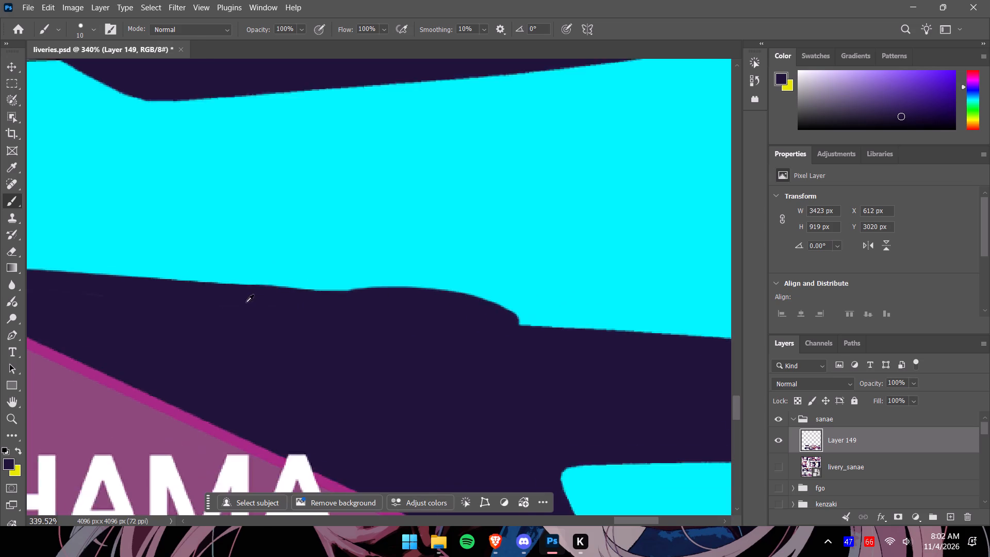
pyautogui.keyDown('alt'); pyautogui.scroll(-8, 246, 302); pyautogui.keyUp('alt')
pyautogui.moveTo(578, 523); pyautogui.dragTo(533, 516)
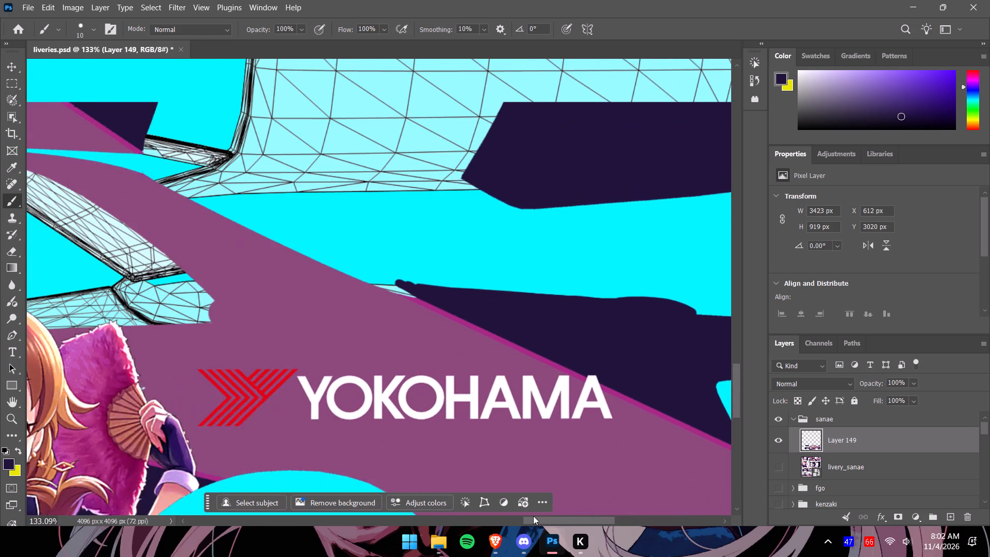
pyautogui.moveTo(533, 516); pyautogui.dragTo(515, 514)
pyautogui.keyDown('alt'); pyautogui.scroll(16, 589, 298); pyautogui.keyUp('alt')
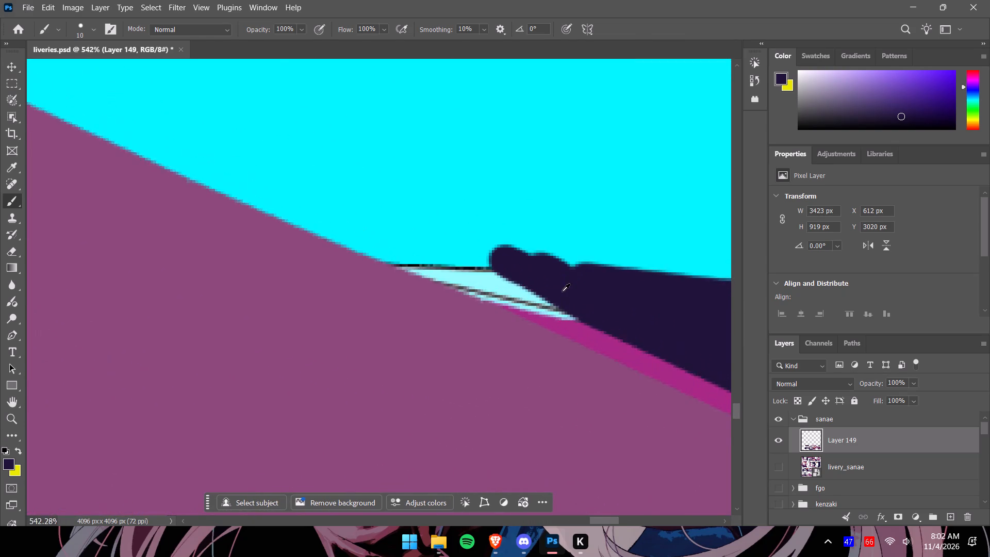
pyautogui.keyDown('alt'); pyautogui.scroll(3, 562, 291); pyautogui.keyUp('alt')
pyautogui.keyDown('alt'); pyautogui.click(586, 342); pyautogui.keyUp('alt')
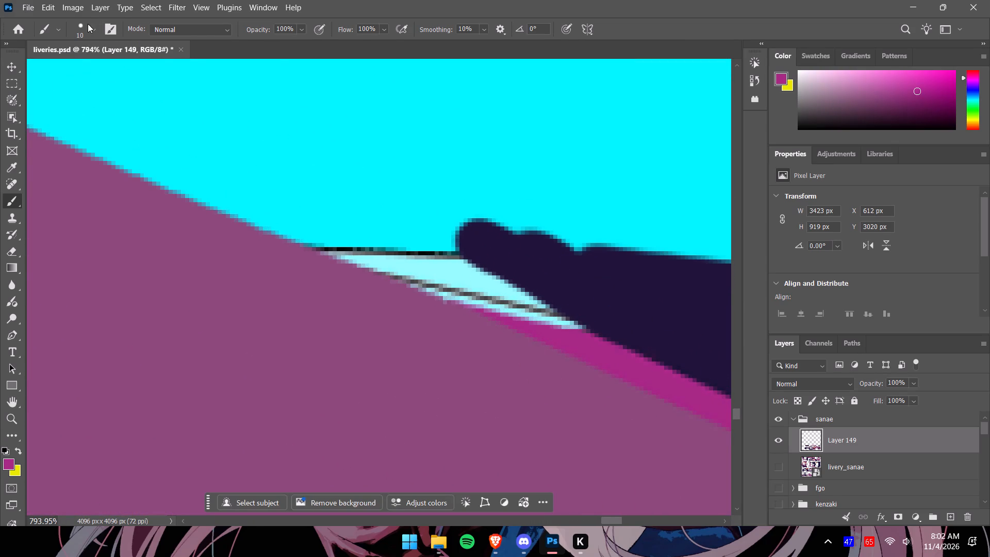
pyautogui.click(91, 24)
pyautogui.moveTo(142, 50); pyautogui.dragTo(86, 51)
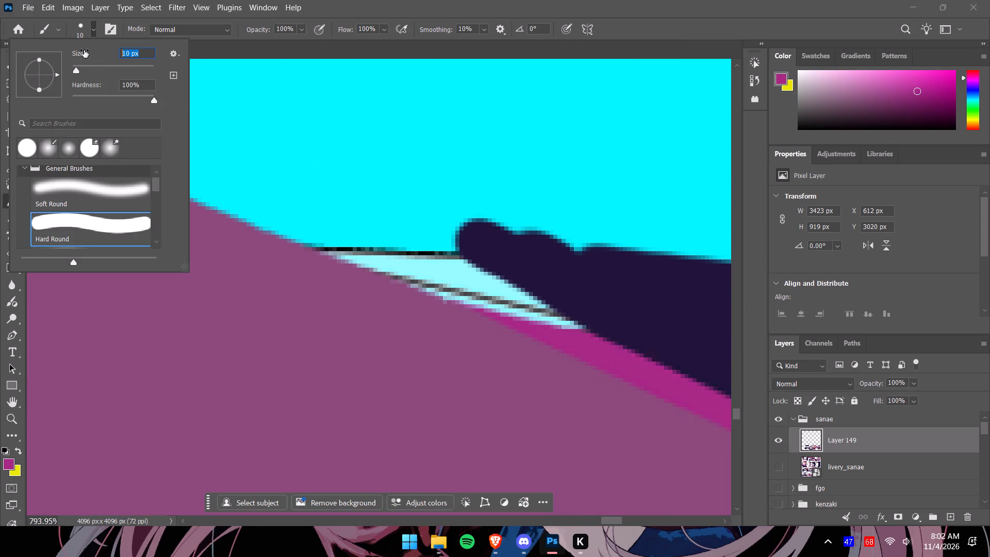
pyautogui.press('3')
pyautogui.click(93, 35)
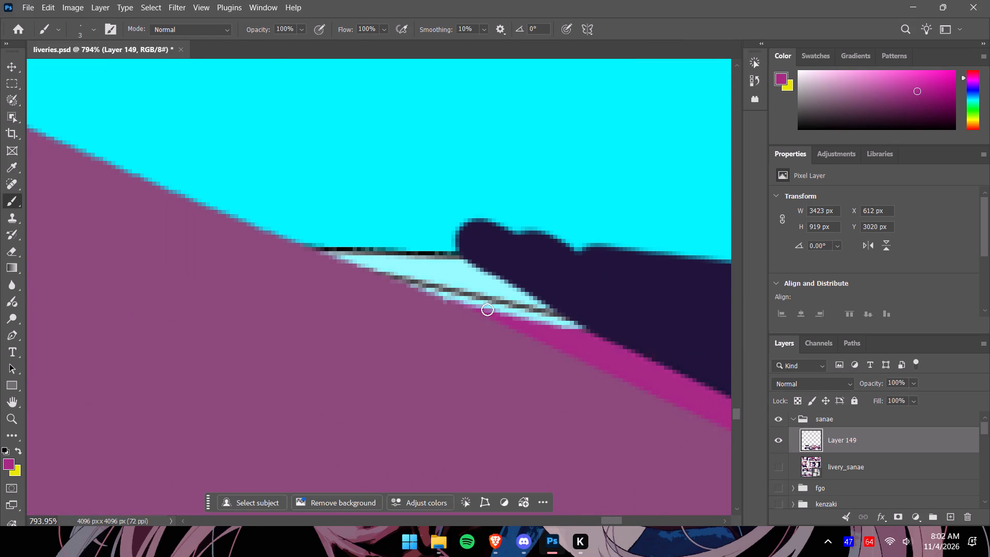
pyautogui.moveTo(484, 308); pyautogui.dragTo(303, 234)
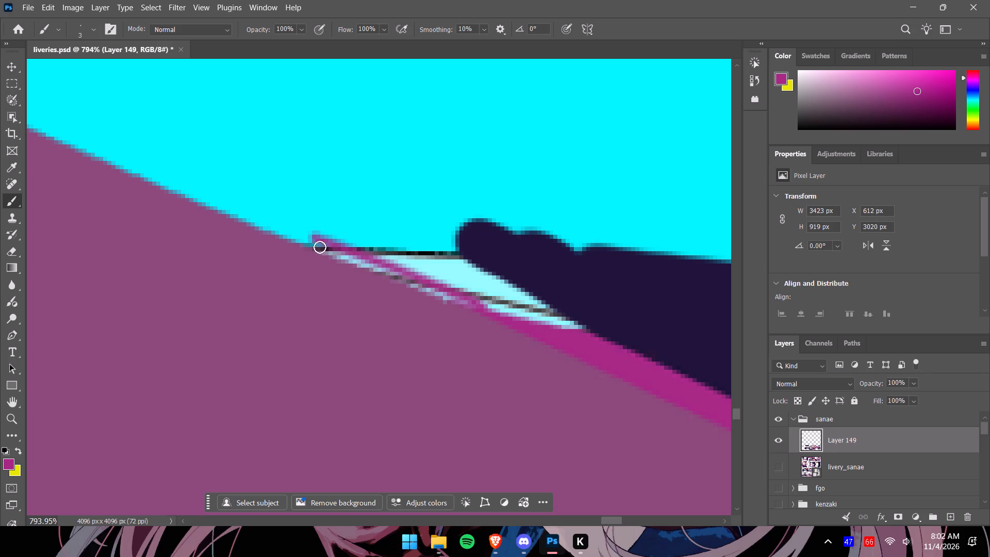
pyautogui.moveTo(317, 247); pyautogui.dragTo(423, 285)
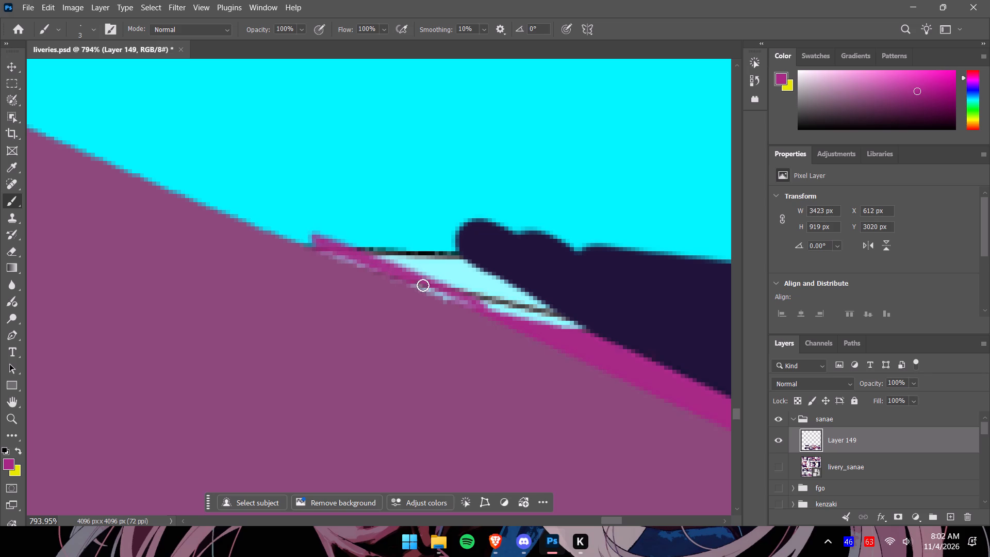
pyautogui.moveTo(423, 285); pyautogui.dragTo(472, 304)
pyautogui.moveTo(319, 249); pyautogui.dragTo(369, 268)
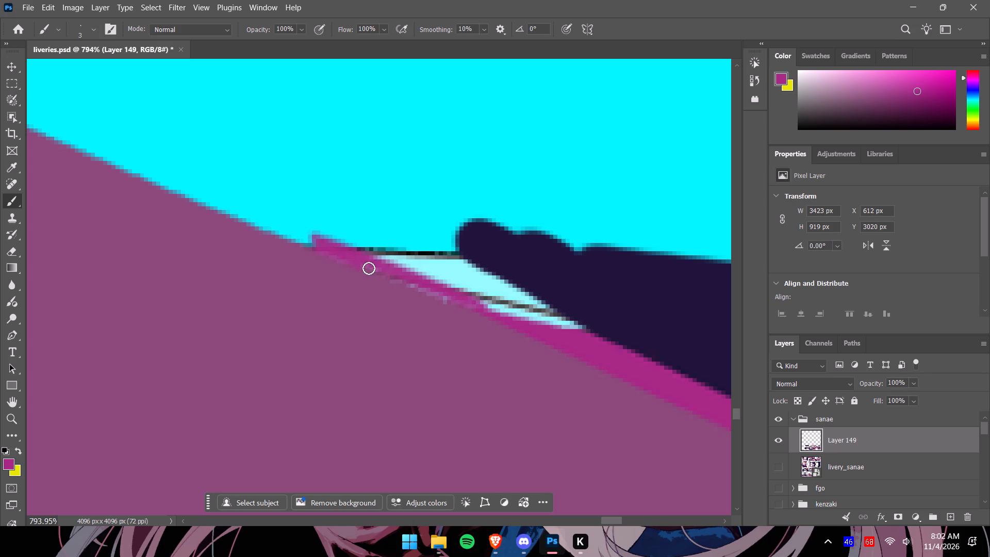
pyautogui.moveTo(369, 268); pyautogui.dragTo(497, 312)
# Fill the remaining wireframe gap between the extended stripe and the dark navy area with magenta, up to the panel's upper edge.
pyautogui.moveTo(353, 246); pyautogui.dragTo(436, 271)
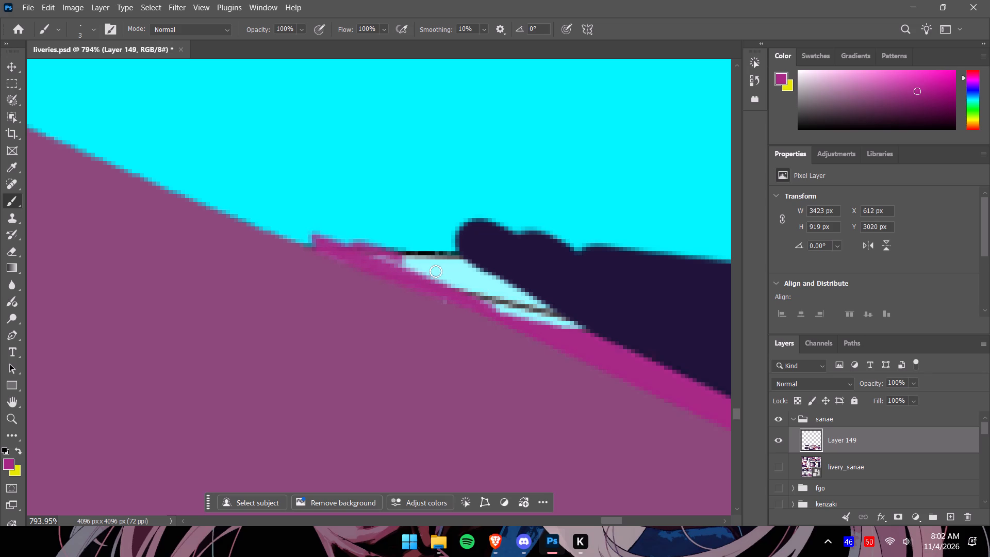
pyautogui.moveTo(436, 271); pyautogui.dragTo(542, 313)
pyautogui.moveTo(448, 258); pyautogui.dragTo(521, 297)
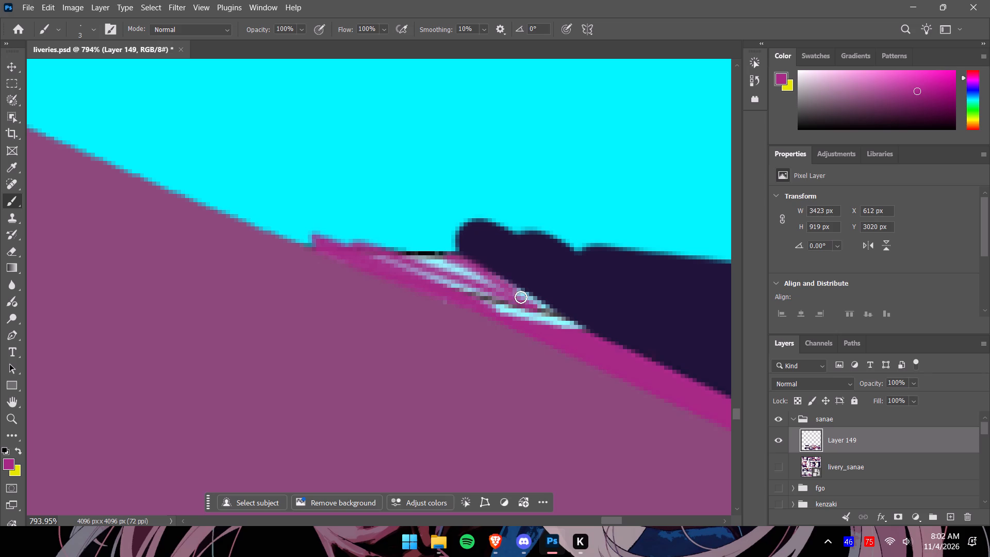
pyautogui.moveTo(521, 297); pyautogui.dragTo(503, 290)
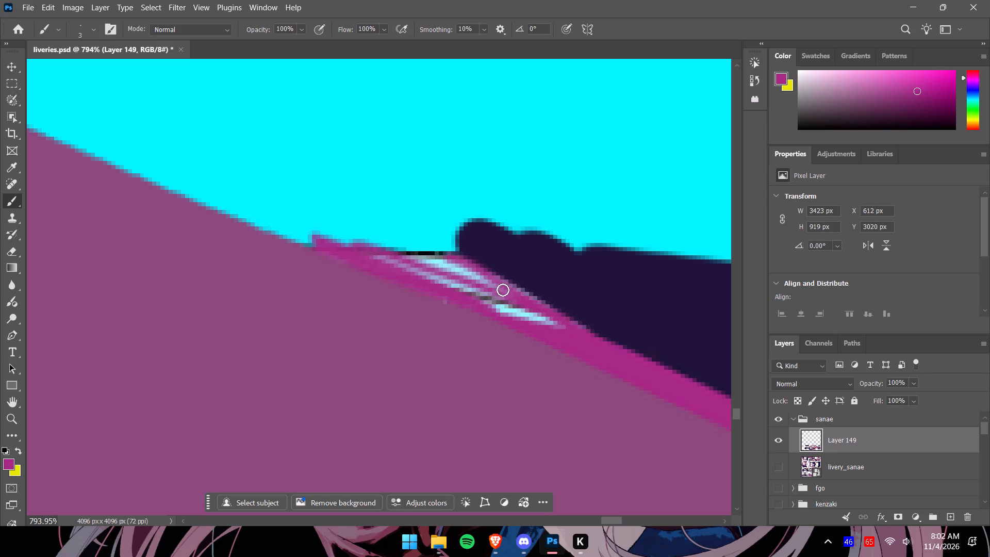
pyautogui.moveTo(503, 290); pyautogui.dragTo(572, 331)
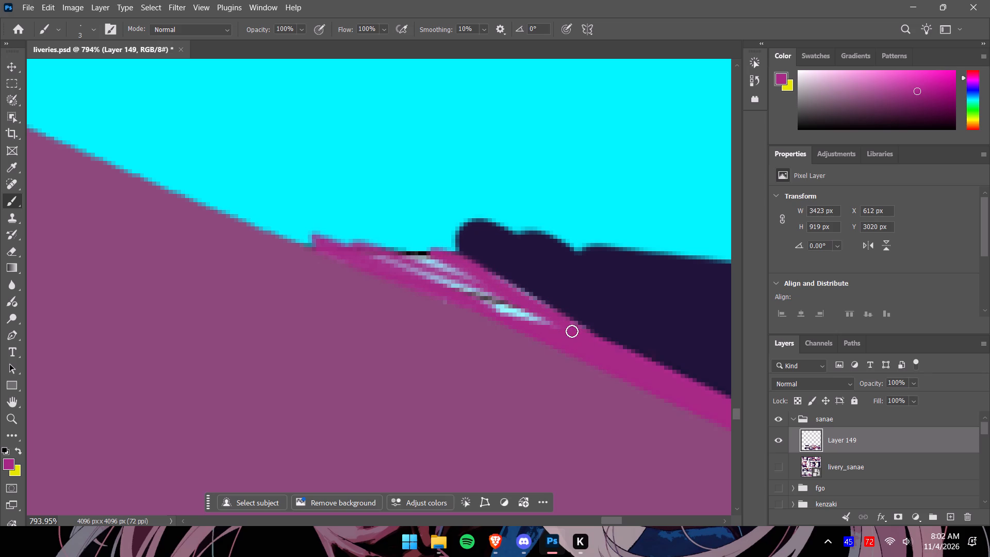
pyautogui.moveTo(572, 331); pyautogui.dragTo(430, 252)
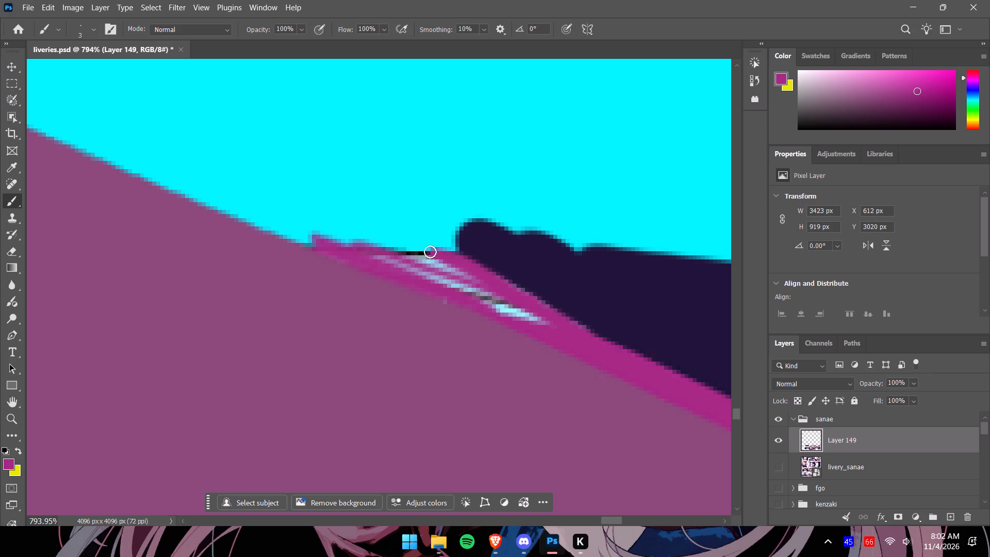
pyautogui.moveTo(430, 252); pyautogui.dragTo(391, 262)
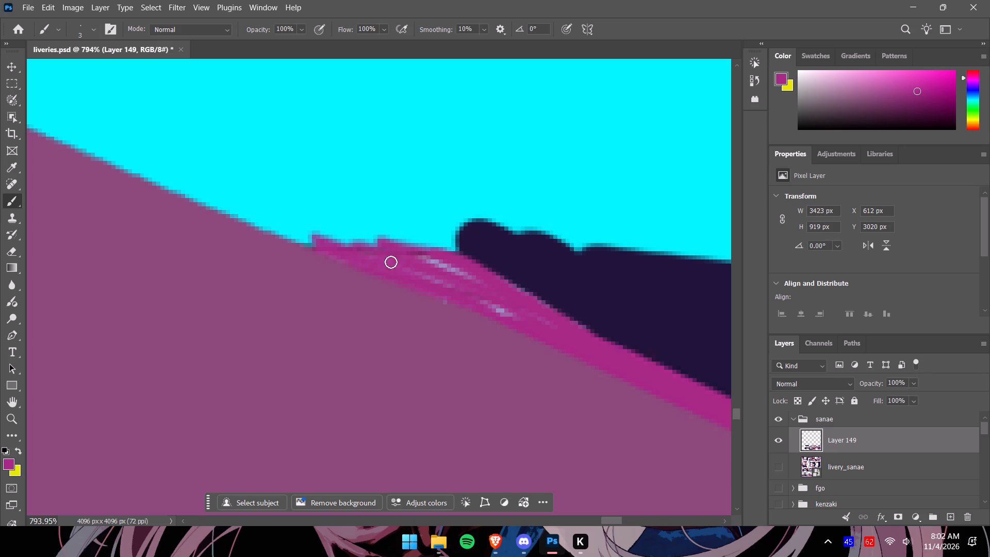
pyautogui.moveTo(391, 262); pyautogui.dragTo(400, 253)
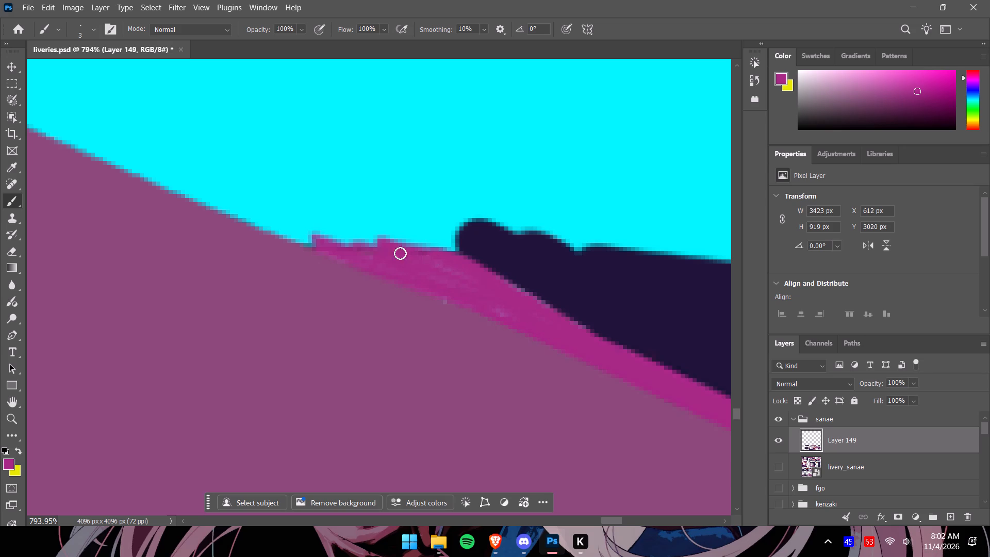
pyautogui.moveTo(400, 253); pyautogui.dragTo(417, 272)
pyautogui.moveTo(417, 272); pyautogui.dragTo(313, 242)
pyautogui.moveTo(313, 242); pyautogui.dragTo(527, 316)
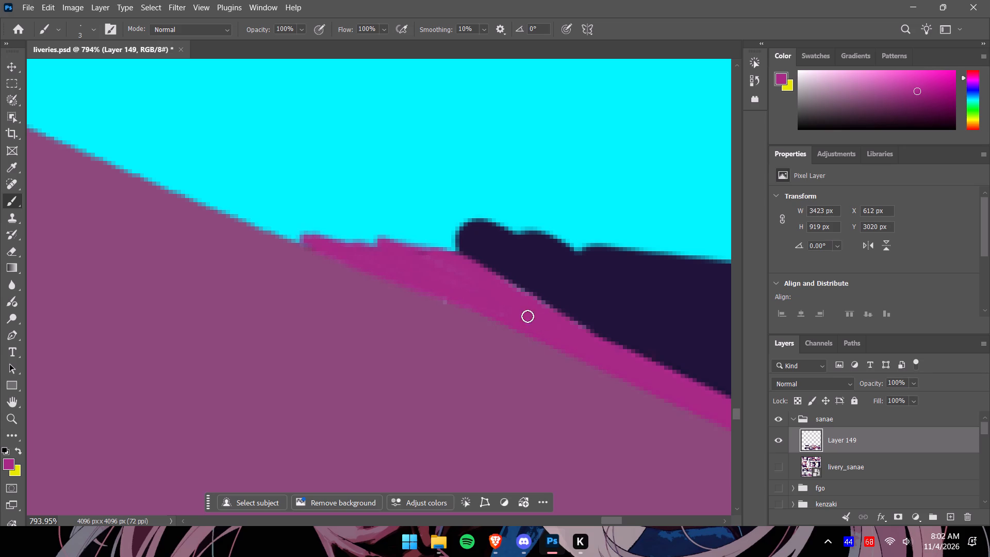
pyautogui.moveTo(527, 316); pyautogui.dragTo(367, 241)
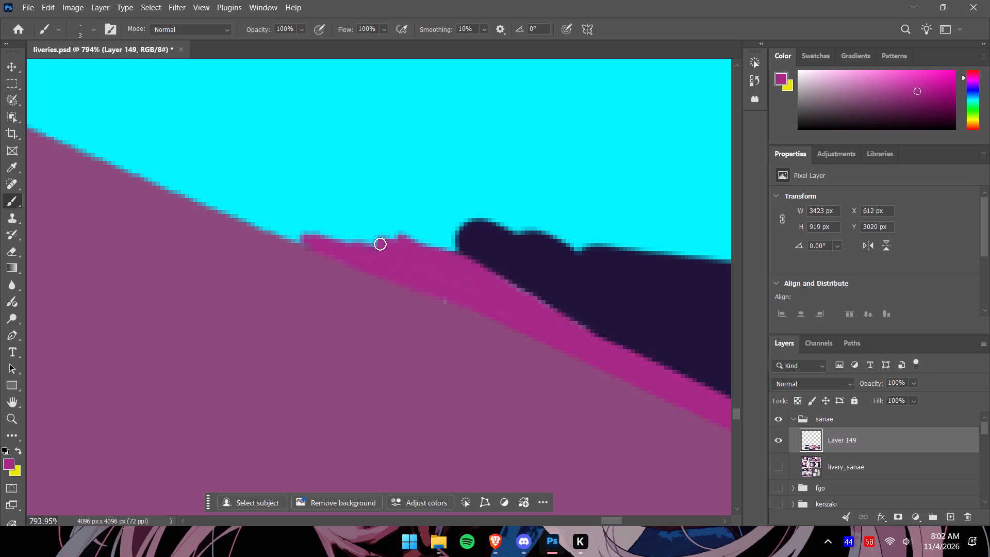
pyautogui.keyDown('alt'); pyautogui.scroll(-20, 403, 244); pyautogui.keyUp('alt')
pyautogui.keyDown('alt'); pyautogui.scroll(-5, 403, 244); pyautogui.keyUp('alt')
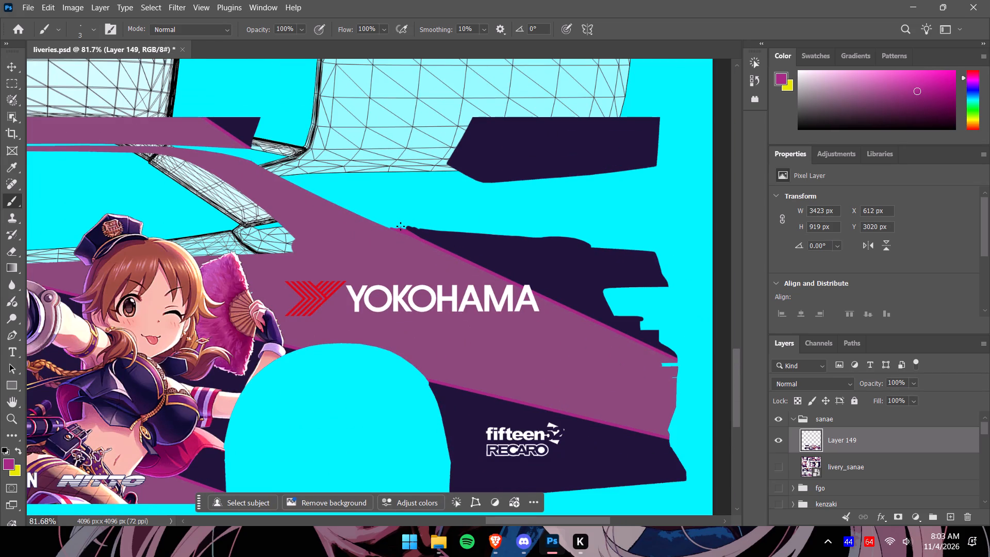
# Paint over the wireframe patch above the fan's tip, below the diagonal strip, using the sampled body purple and a 14 px brush.
pyautogui.keyDown('alt'); pyautogui.click(284, 224); pyautogui.keyUp('alt')
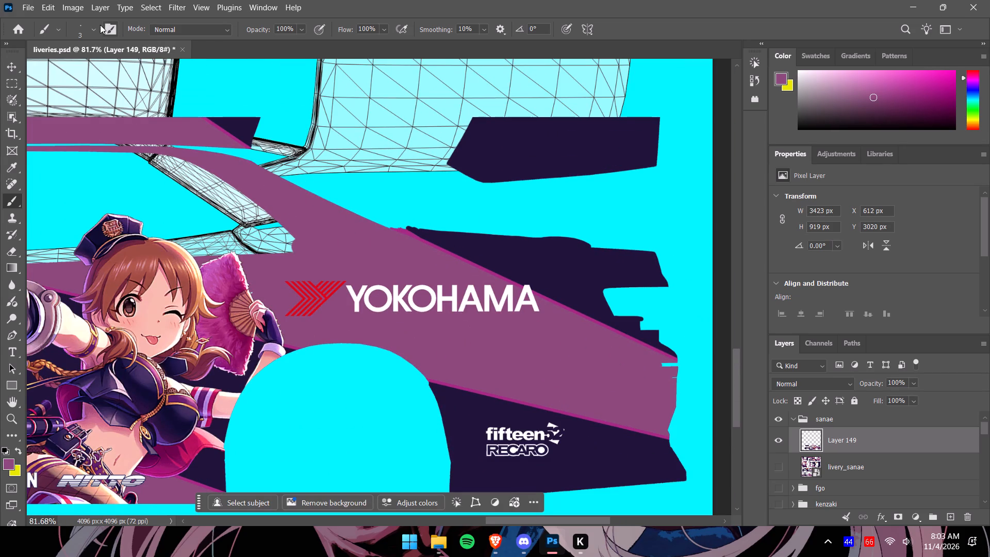
pyautogui.click(94, 25)
pyautogui.moveTo(148, 50); pyautogui.dragTo(100, 53)
pyautogui.press('1')
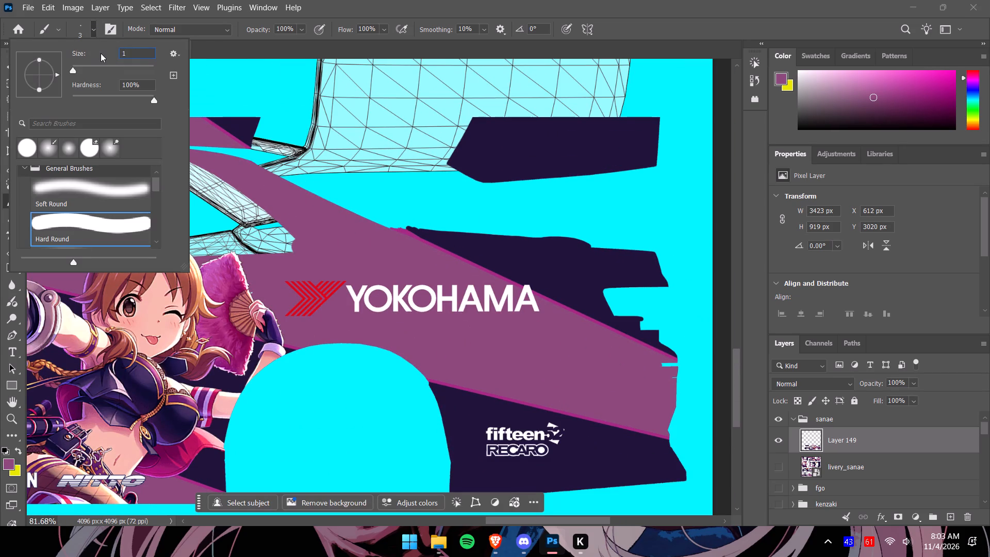
pyautogui.press('4')
pyautogui.click(92, 29)
pyautogui.keyDown('alt'); pyautogui.scroll(8, 256, 196); pyautogui.keyUp('alt')
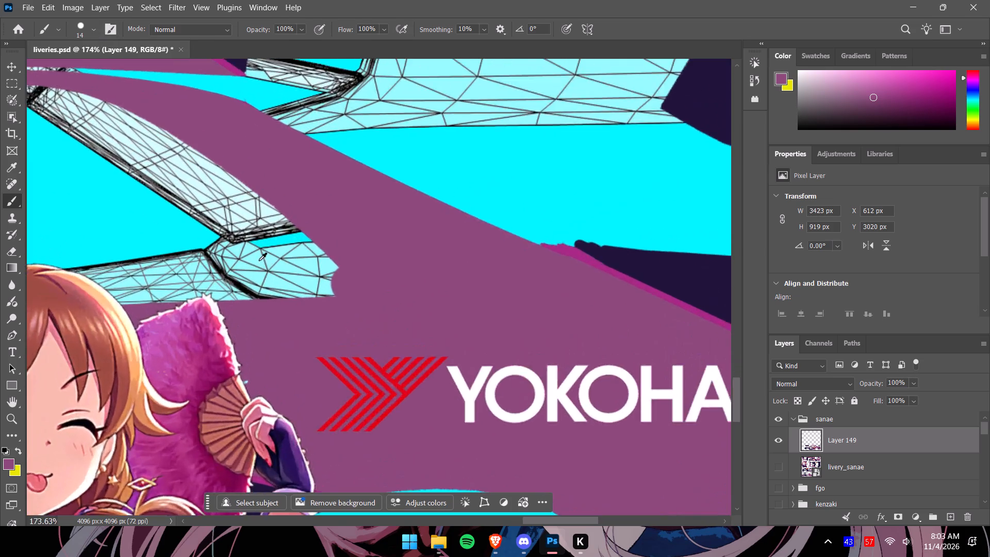
pyautogui.keyDown('alt'); pyautogui.scroll(8, 259, 260); pyautogui.keyUp('alt')
pyautogui.keyDown('alt'); pyautogui.scroll(3, 253, 306); pyautogui.keyUp('alt')
pyautogui.moveTo(162, 330); pyautogui.dragTo(123, 304)
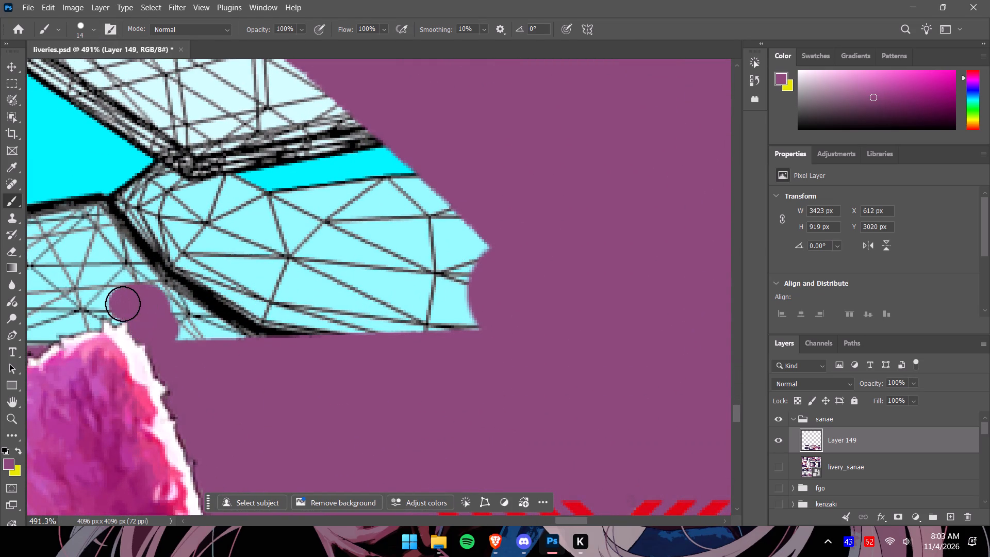
pyautogui.moveTo(123, 304); pyautogui.dragTo(225, 320)
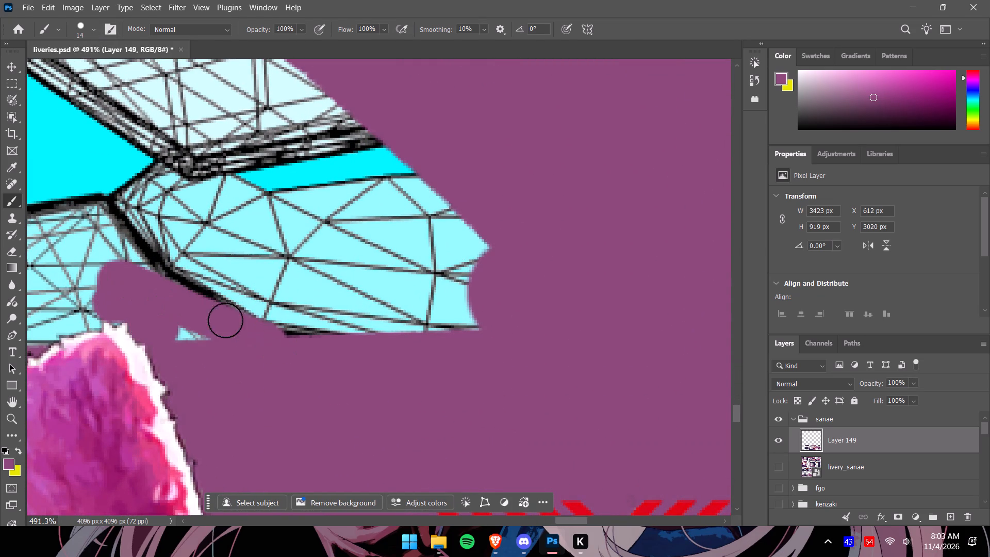
pyautogui.moveTo(225, 320); pyautogui.dragTo(127, 207)
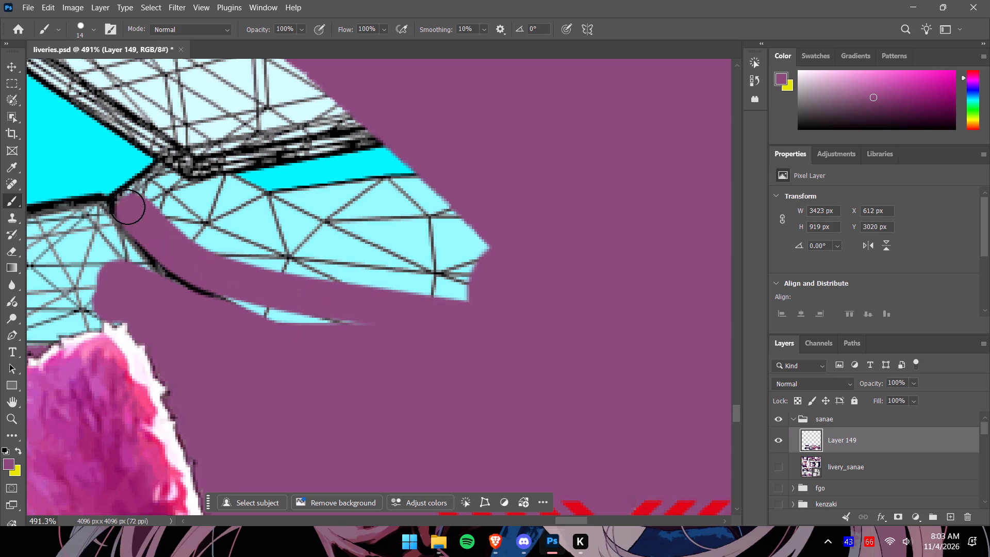
pyautogui.moveTo(127, 207); pyautogui.dragTo(137, 202)
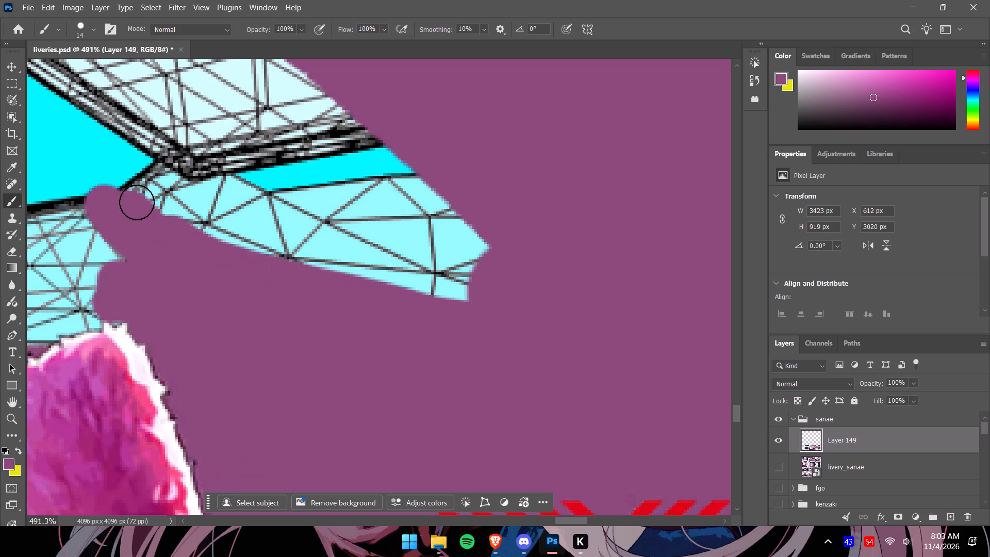
pyautogui.moveTo(137, 202); pyautogui.dragTo(437, 209)
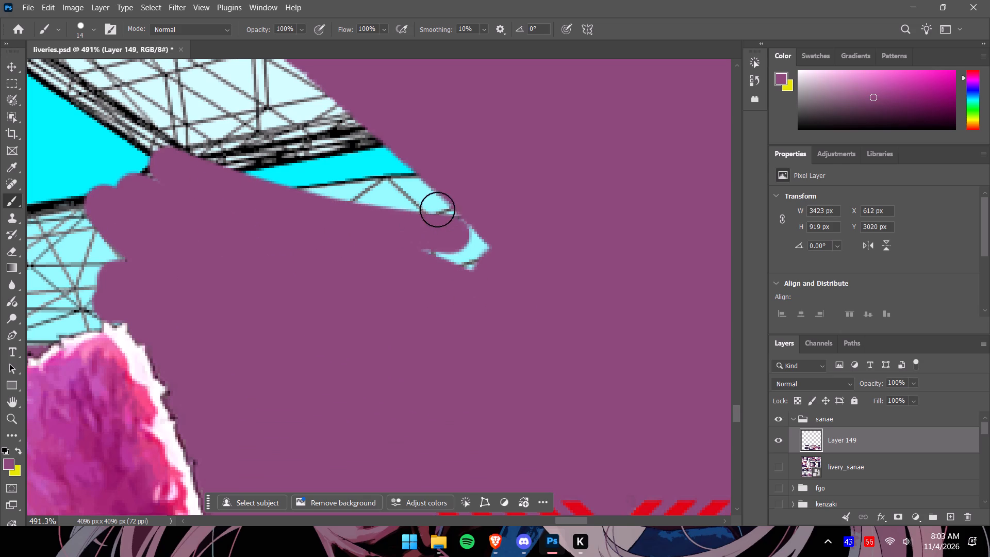
pyautogui.moveTo(437, 209); pyautogui.dragTo(494, 267)
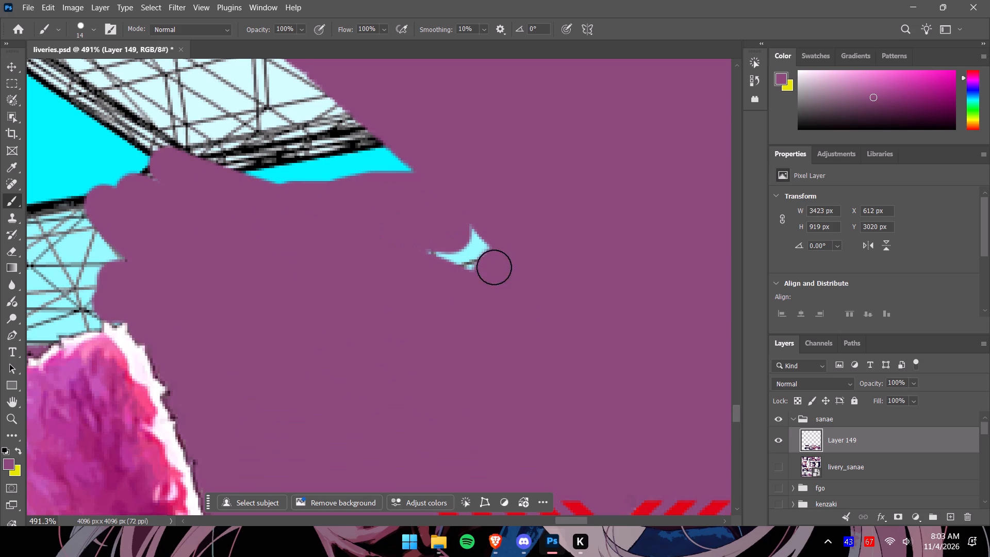
pyautogui.moveTo(494, 267); pyautogui.dragTo(459, 231)
# Extend a purple band along the remaining wireframe's upper edge, from the filled patch to the character's hair.
pyautogui.keyDown('alt'); pyautogui.scroll(-9, 466, 231); pyautogui.keyUp('alt')
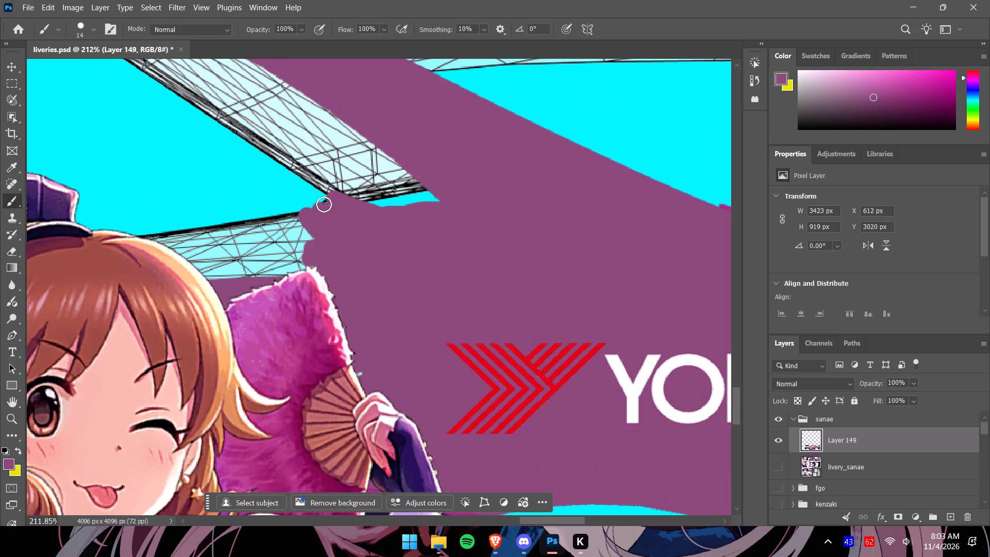
pyautogui.moveTo(324, 204); pyautogui.dragTo(148, 226)
pyautogui.keyDown('alt'); pyautogui.scroll(2, 147, 225); pyautogui.keyUp('alt')
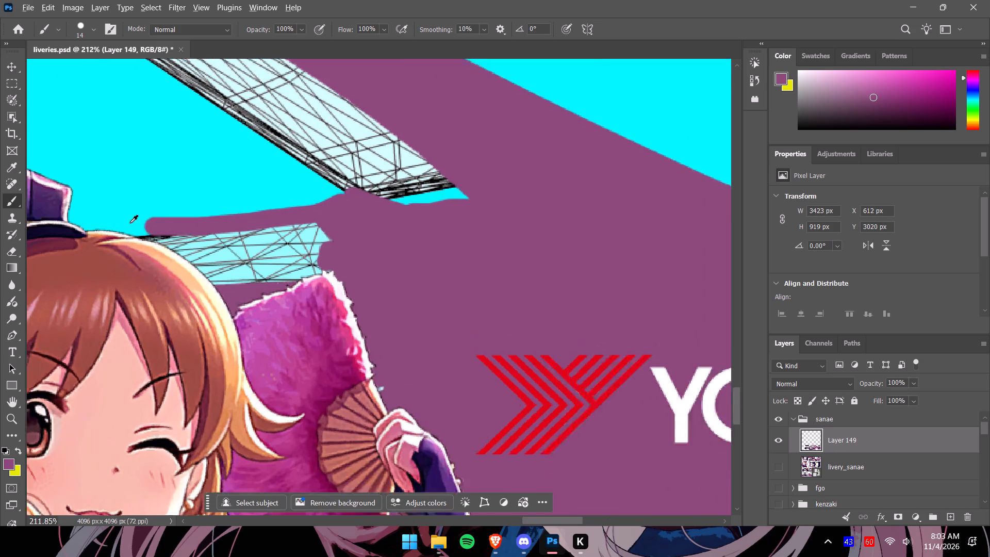
pyautogui.keyDown('alt'); pyautogui.scroll(14, 130, 223); pyautogui.keyUp('alt')
pyautogui.moveTo(231, 207); pyautogui.dragTo(230, 207)
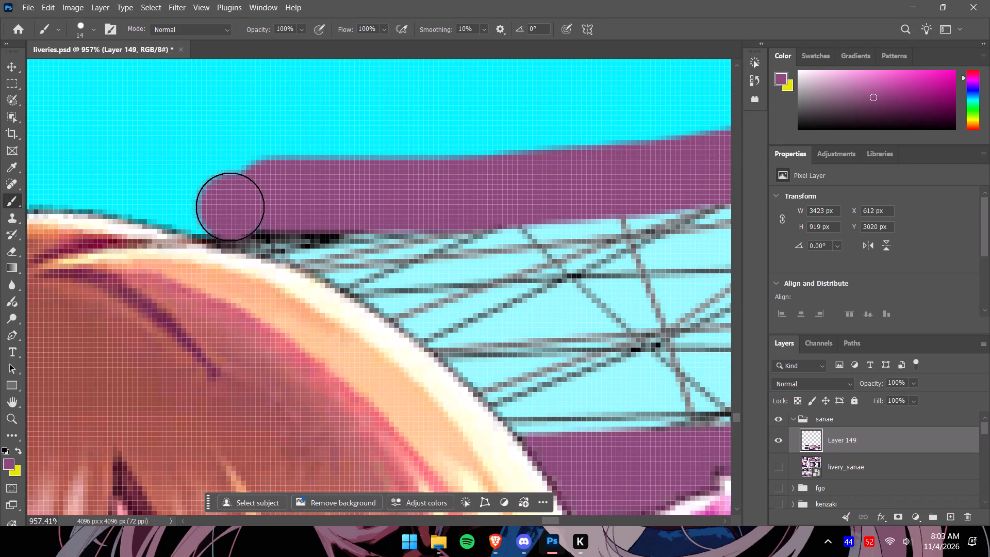
# Paint purple along the outer outline of the character's hair, closing the small wireframe gaps next to it.
pyautogui.moveTo(230, 207); pyautogui.dragTo(389, 262)
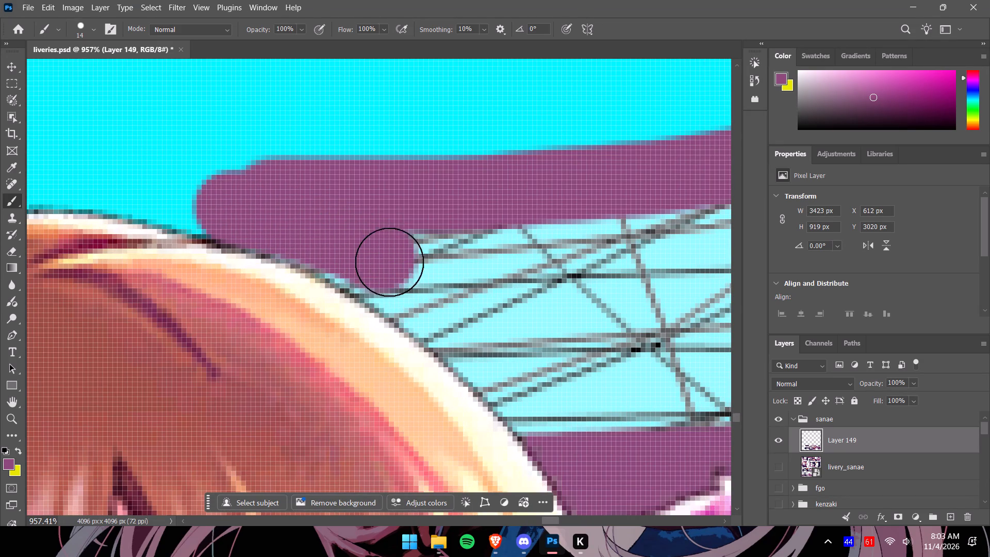
pyautogui.moveTo(389, 262); pyautogui.dragTo(563, 421)
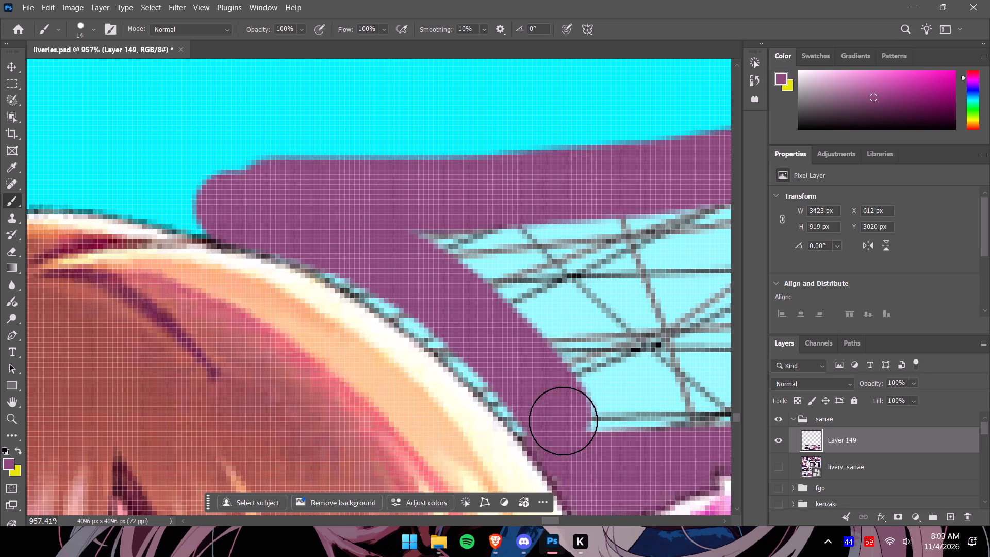
pyautogui.moveTo(563, 421); pyautogui.dragTo(565, 423)
pyautogui.moveTo(554, 421); pyautogui.dragTo(515, 378)
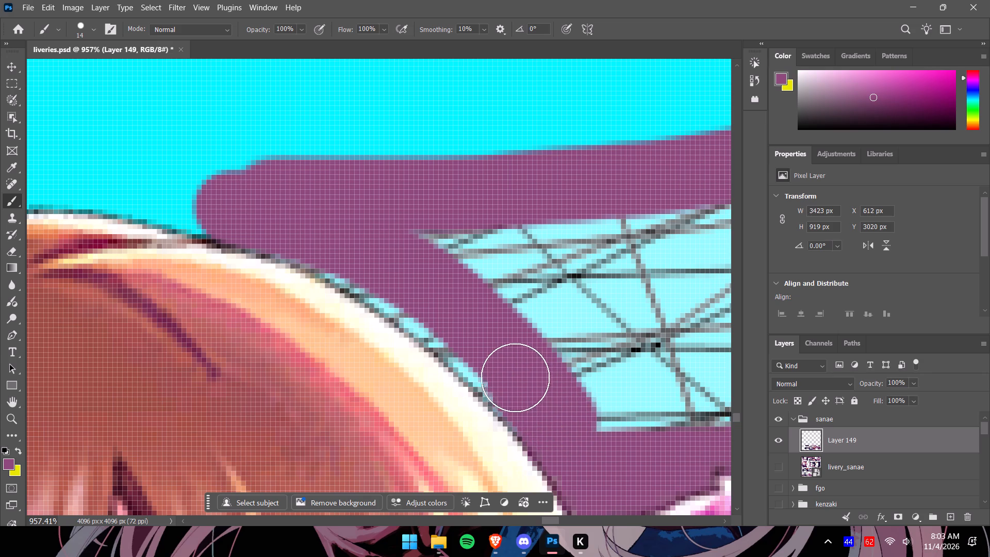
pyautogui.moveTo(515, 378); pyautogui.dragTo(417, 292)
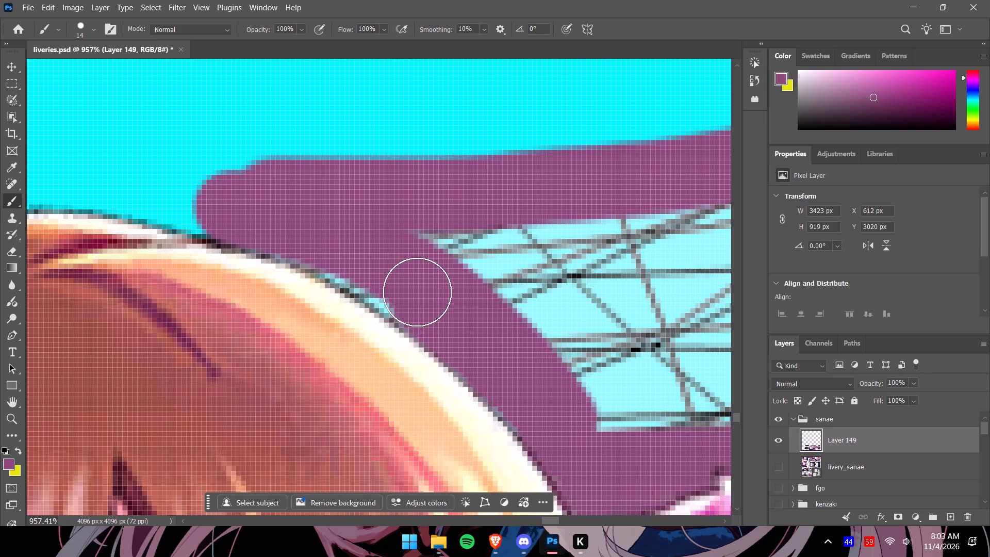
pyautogui.moveTo(417, 292); pyautogui.dragTo(349, 241)
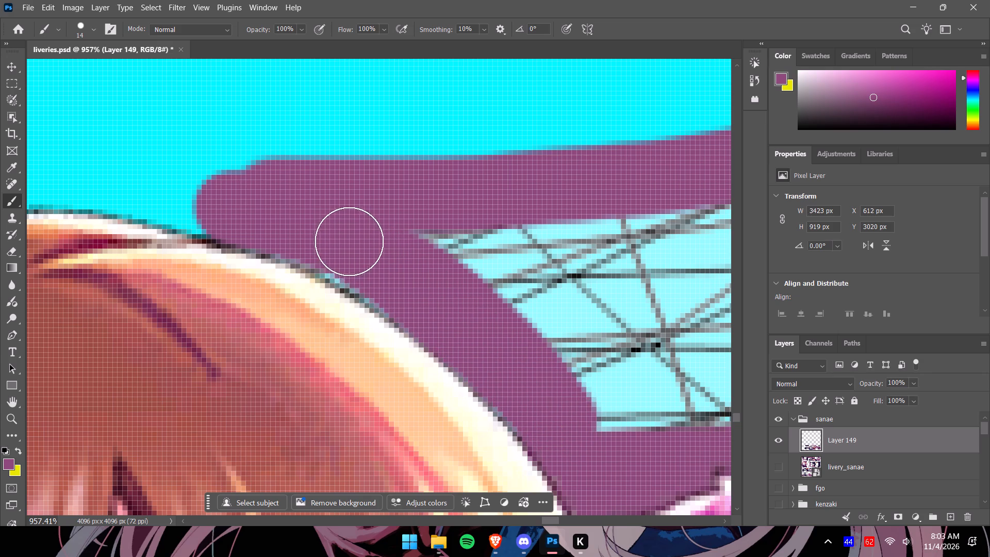
pyautogui.moveTo(349, 241); pyautogui.dragTo(356, 254)
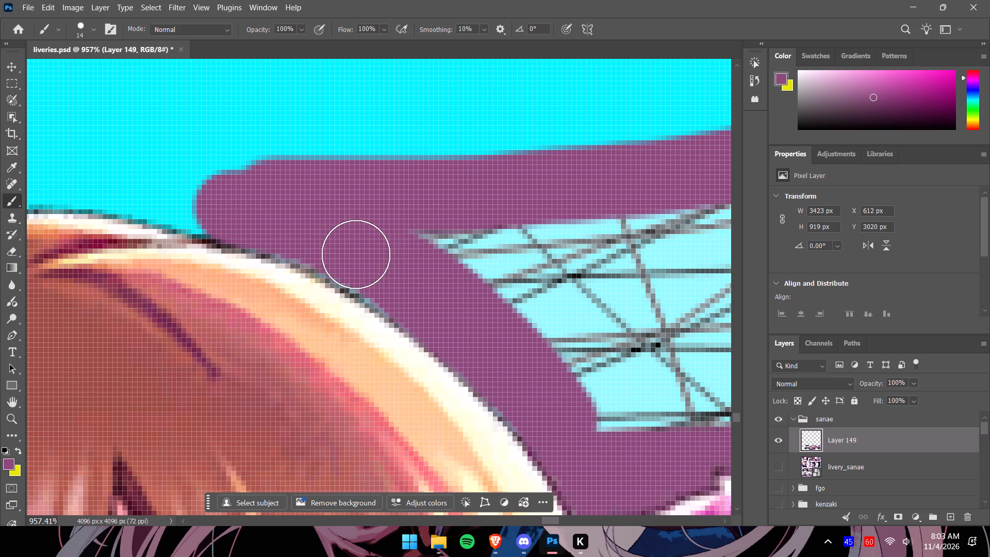
pyautogui.moveTo(356, 254); pyautogui.dragTo(410, 283)
# Cover the rest of the wireframe between the character's hair and the fan with the body purple.
pyautogui.moveTo(412, 245); pyautogui.dragTo(597, 391)
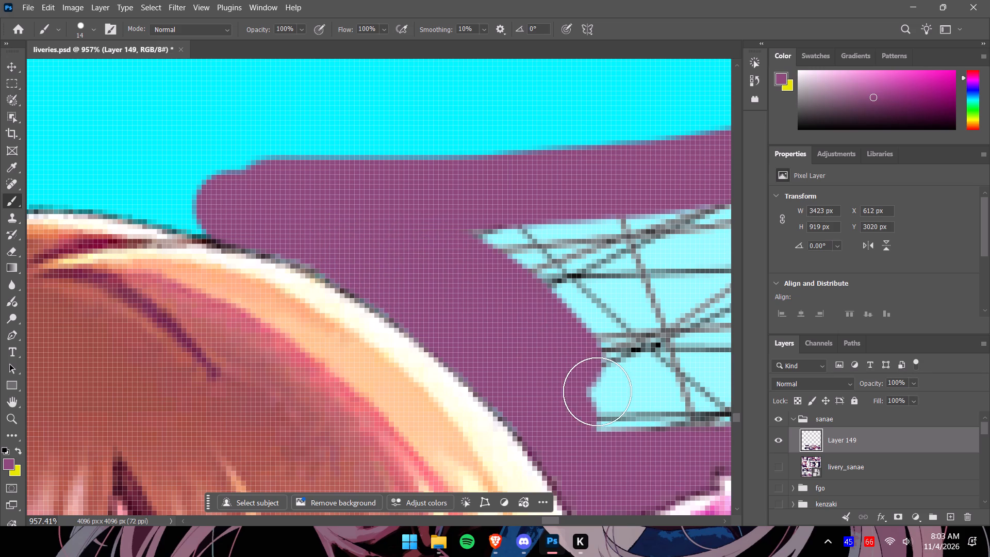
pyautogui.moveTo(597, 391); pyautogui.dragTo(610, 415)
pyautogui.moveTo(439, 248); pyautogui.dragTo(624, 404)
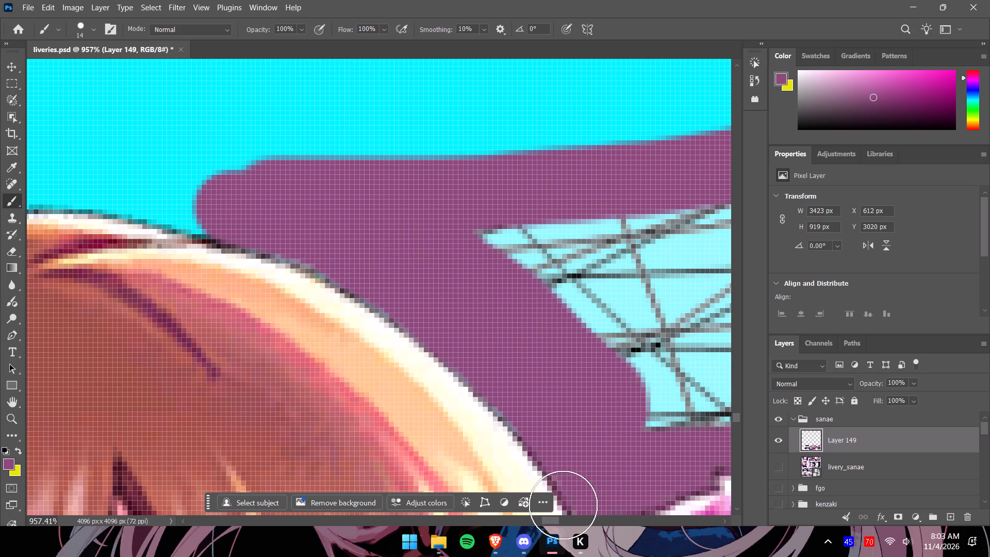
pyautogui.moveTo(557, 518); pyautogui.dragTo(569, 518)
pyautogui.moveTo(152, 422); pyautogui.dragTo(235, 394)
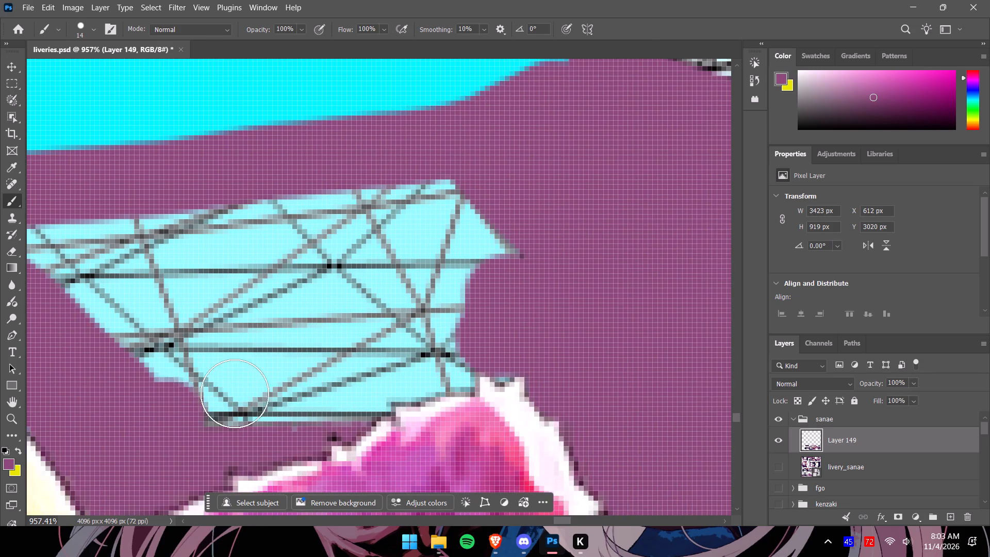
pyautogui.moveTo(235, 394); pyautogui.dragTo(369, 380)
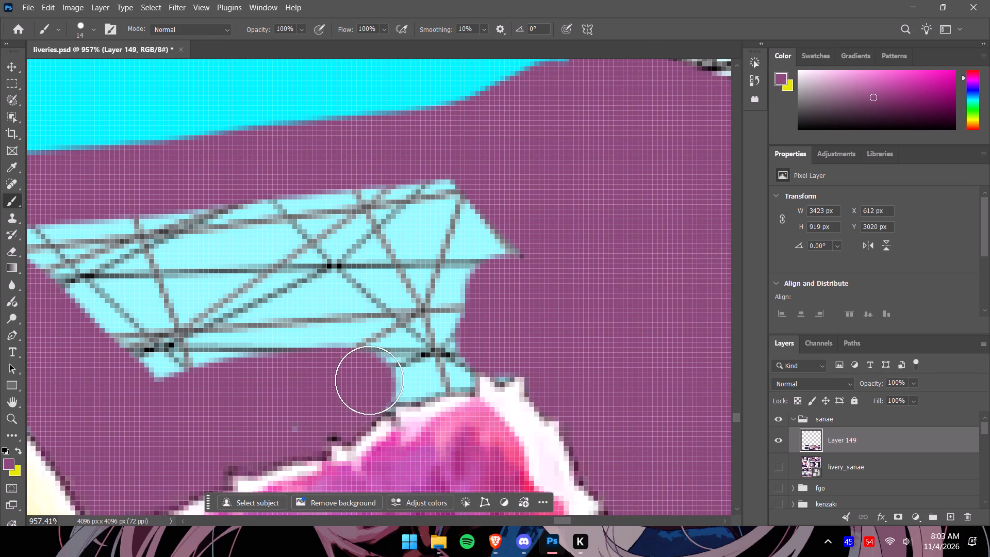
pyautogui.moveTo(369, 380); pyautogui.dragTo(436, 356)
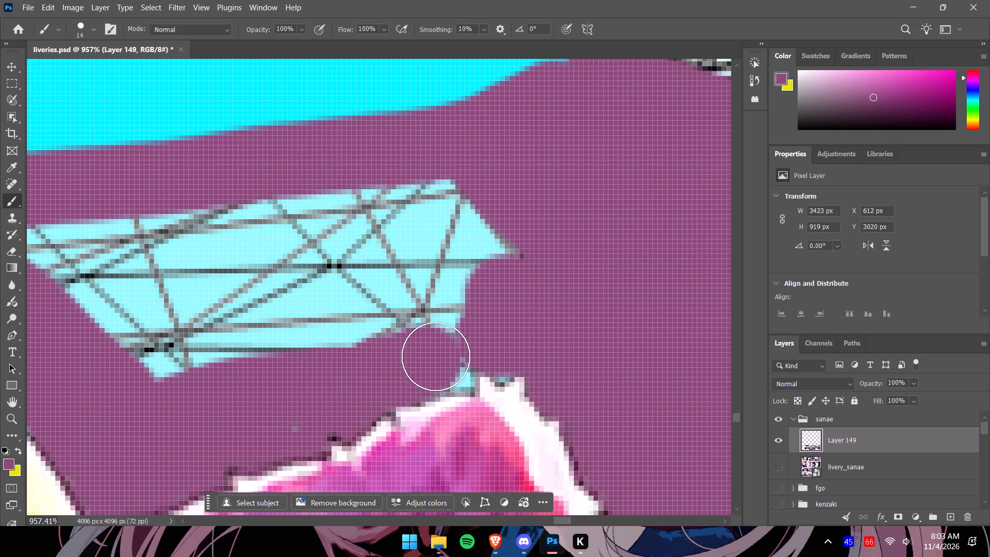
pyautogui.moveTo(436, 356); pyautogui.dragTo(193, 204)
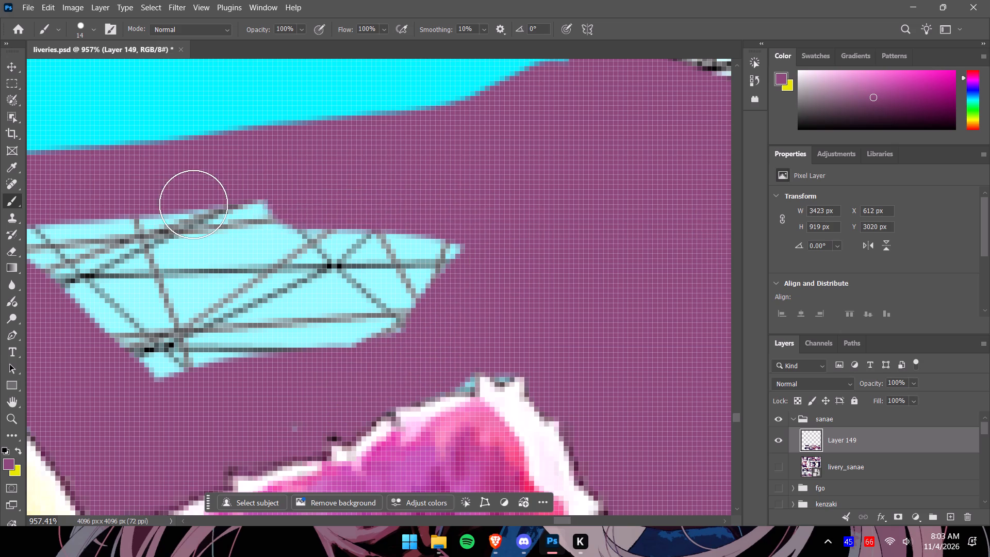
pyautogui.moveTo(193, 204); pyautogui.dragTo(113, 290)
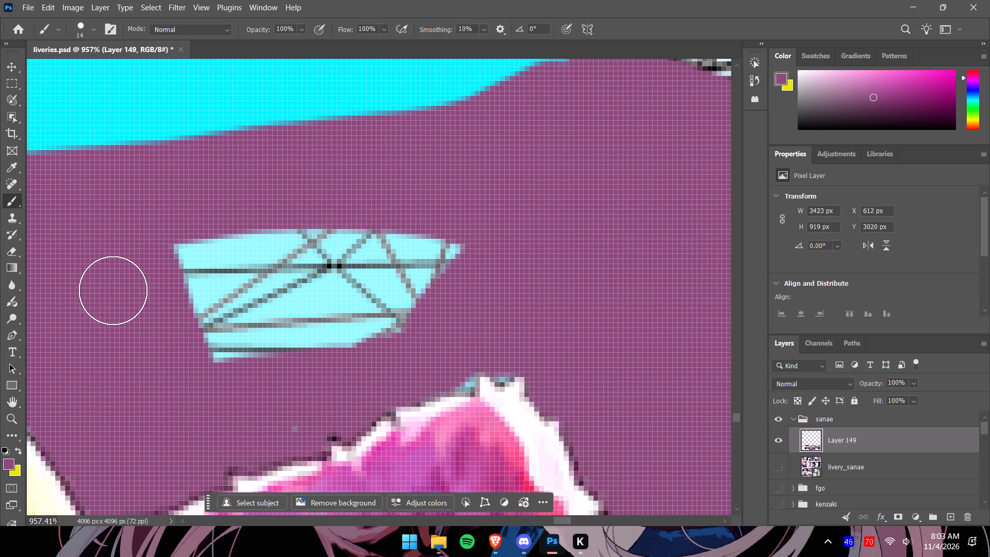
pyautogui.moveTo(113, 290); pyautogui.dragTo(382, 235)
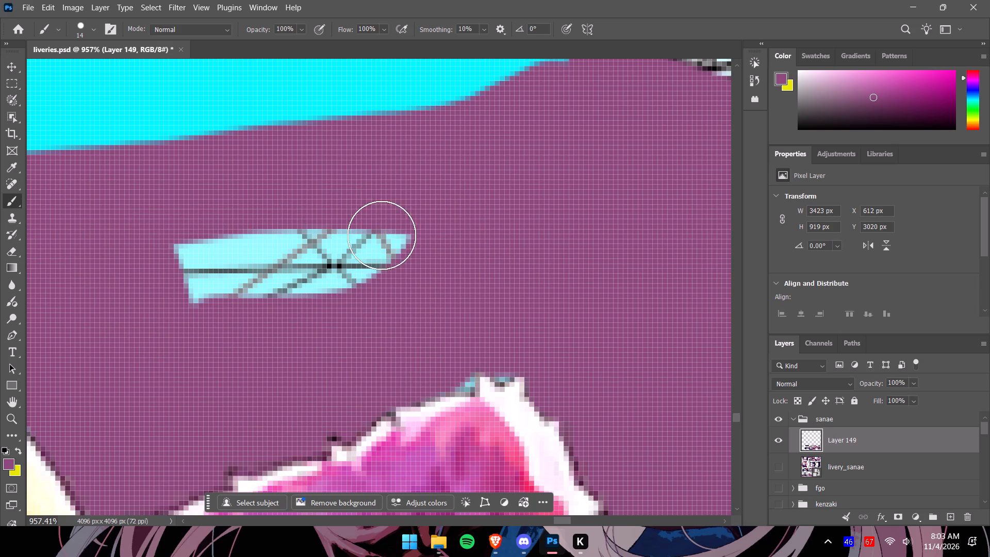
pyautogui.moveTo(382, 235); pyautogui.dragTo(303, 226)
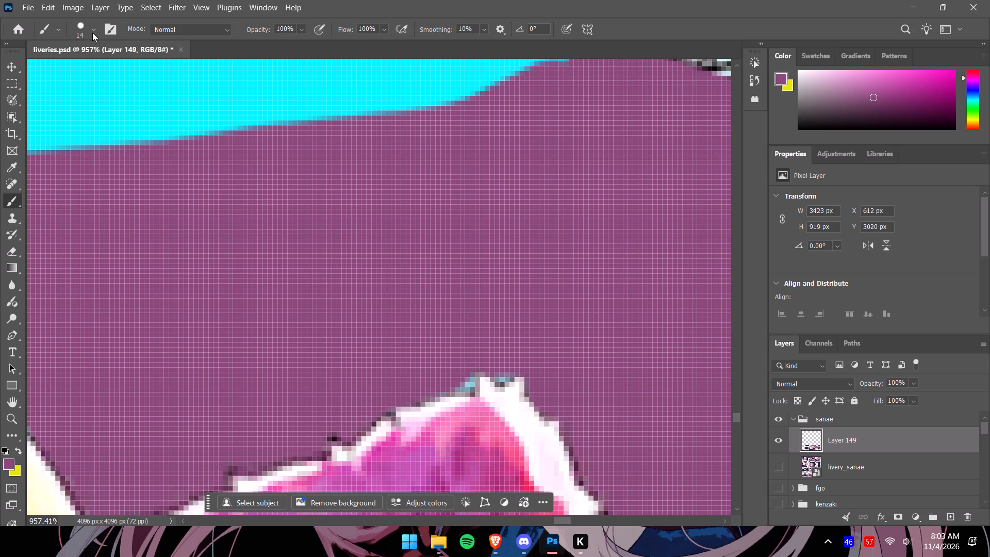
# Touch up the leftover cyan pixels around the fan's tip with purple, using a 2 px brush.
pyautogui.click(92, 32)
pyautogui.moveTo(150, 54); pyautogui.dragTo(114, 53)
pyautogui.press('2')
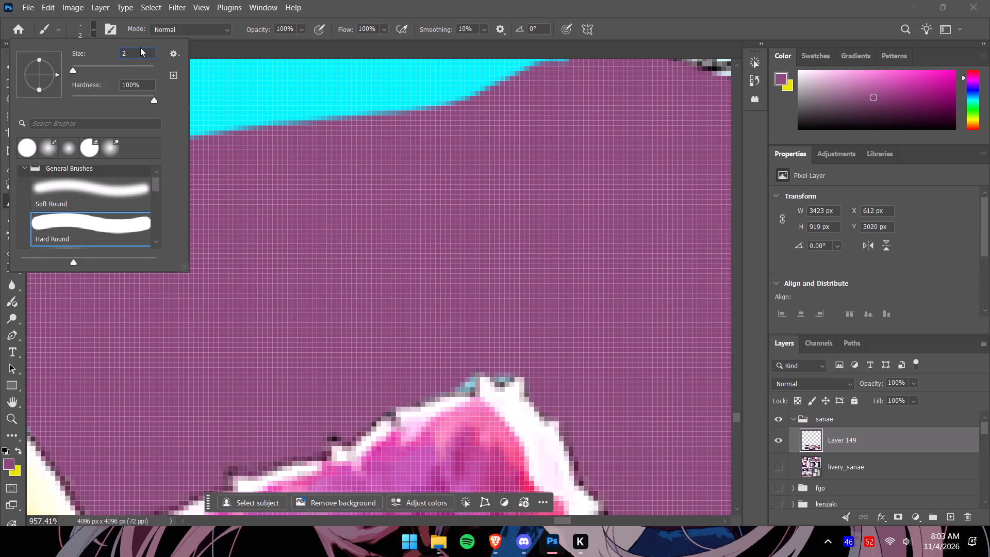
pyautogui.keyDown('alt'); pyautogui.scroll(7, 496, 387); pyautogui.keyUp('alt')
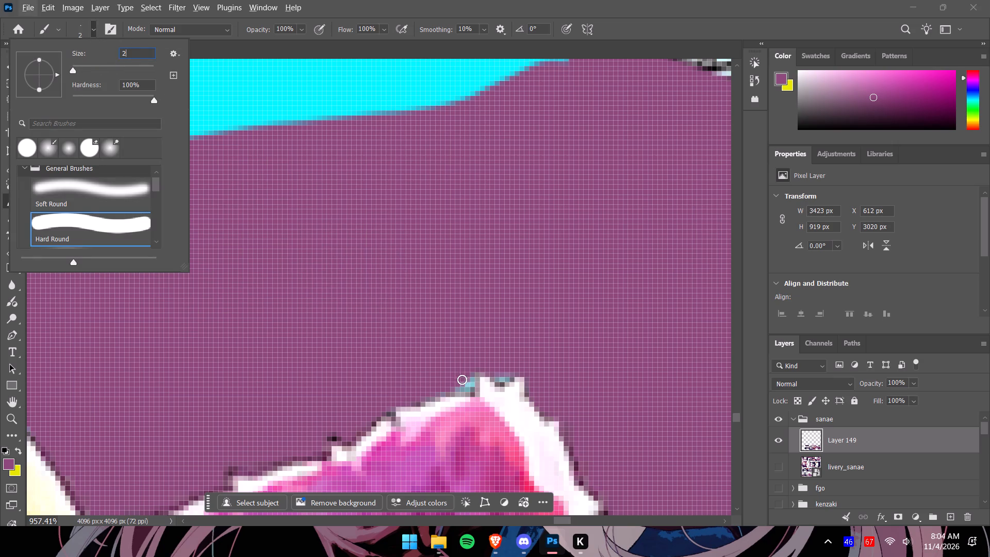
pyautogui.click(471, 384)
pyautogui.keyDown('alt'); pyautogui.scroll(8, 469, 386); pyautogui.keyUp('alt')
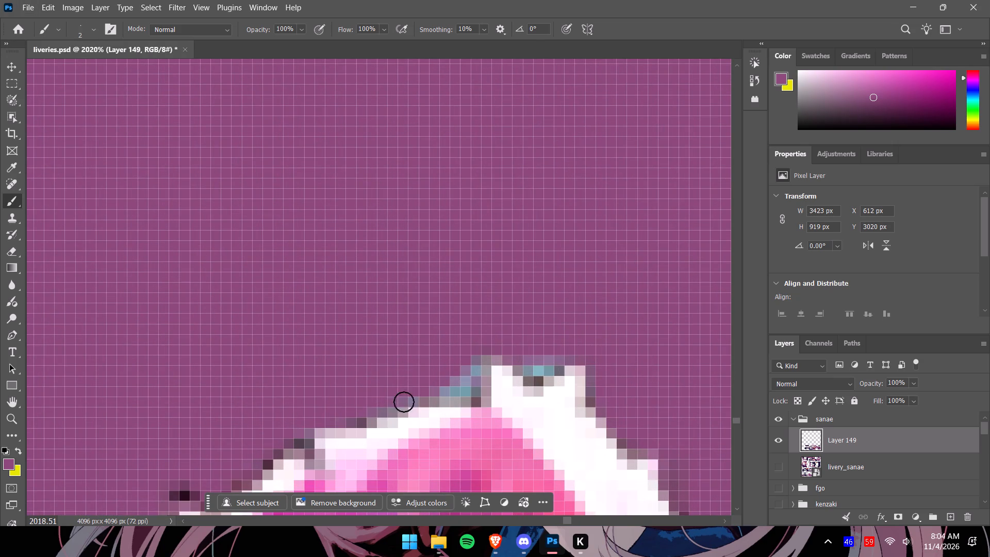
pyautogui.moveTo(369, 406); pyautogui.dragTo(489, 331)
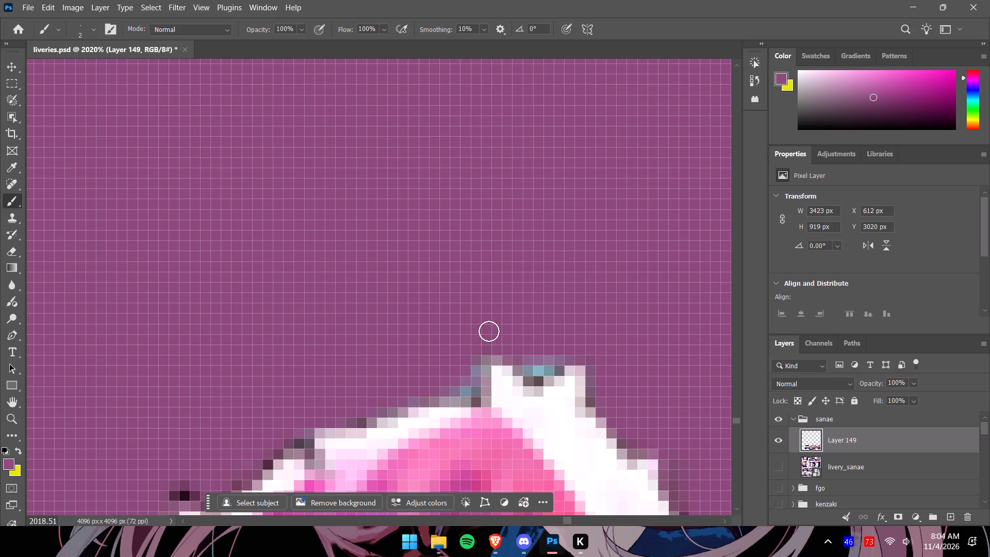
pyautogui.moveTo(489, 331); pyautogui.dragTo(455, 389)
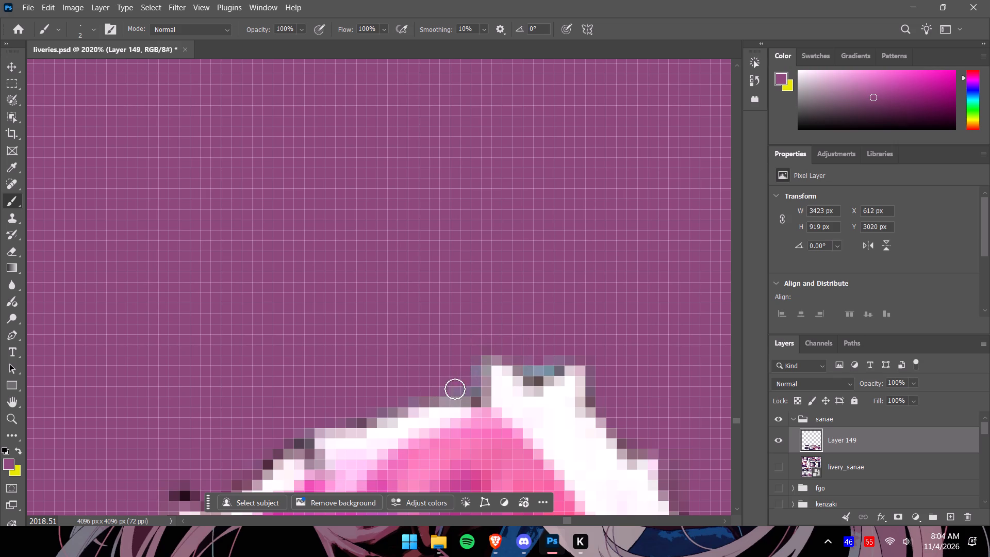
pyautogui.moveTo(455, 389); pyautogui.dragTo(426, 380)
# Set the brush size to 16 px and paint purple over the lower end of the diagonal wireframe strip above the fan.
pyautogui.keyDown('alt'); pyautogui.scroll(-20, 408, 315); pyautogui.keyUp('alt')
pyautogui.keyDown('alt'); pyautogui.scroll(-4, 408, 315); pyautogui.keyUp('alt')
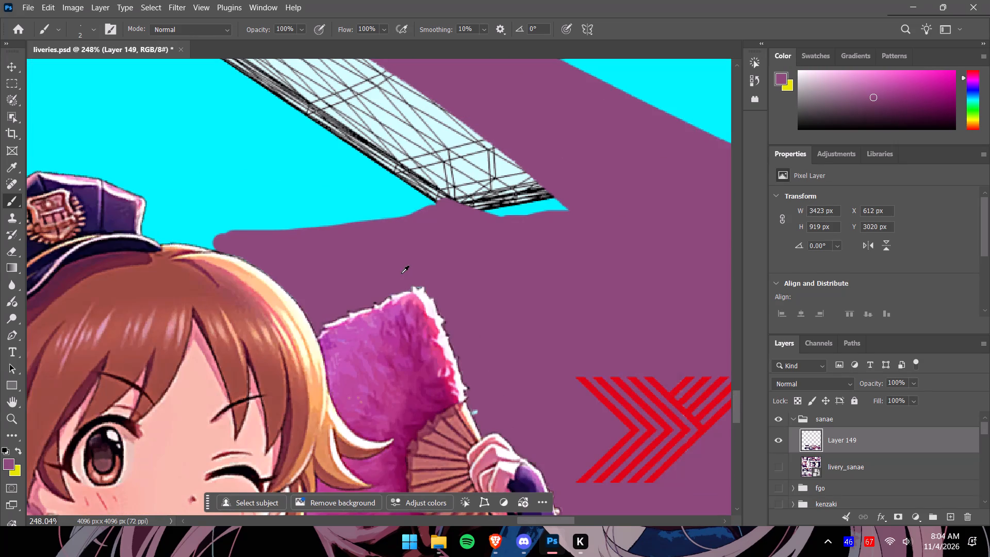
pyautogui.click(89, 25)
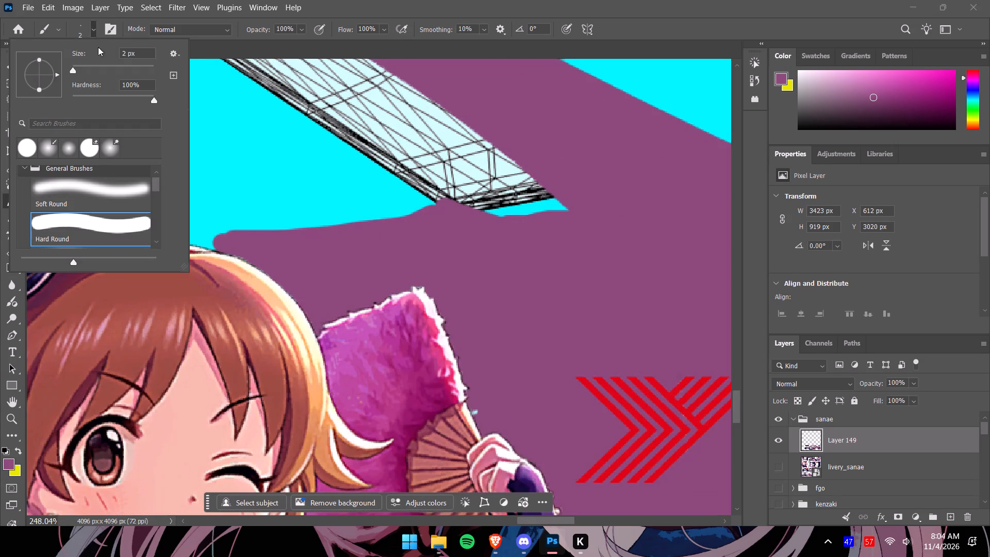
pyautogui.moveTo(142, 53); pyautogui.dragTo(102, 50)
pyautogui.write('16')
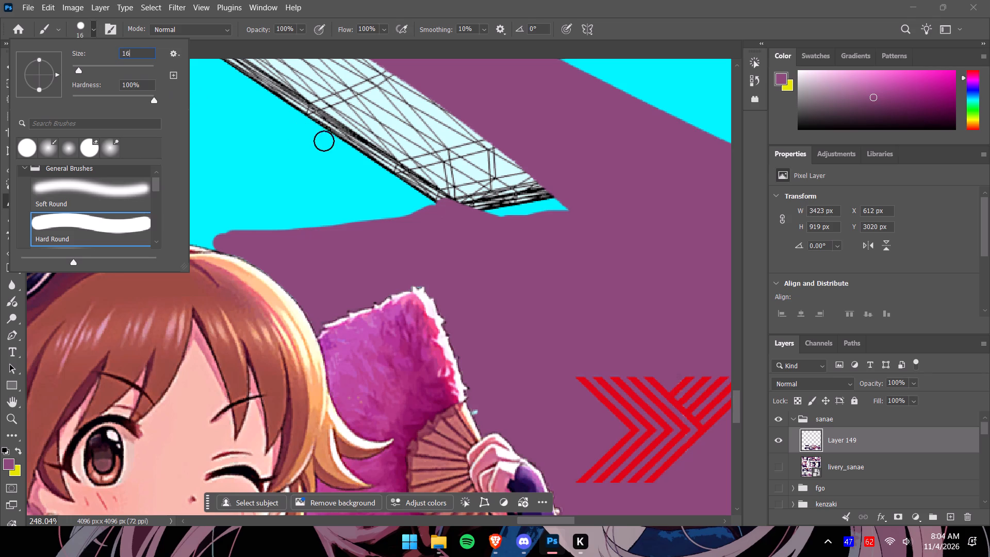
pyautogui.click(436, 167)
pyautogui.moveTo(396, 167); pyautogui.dragTo(451, 199)
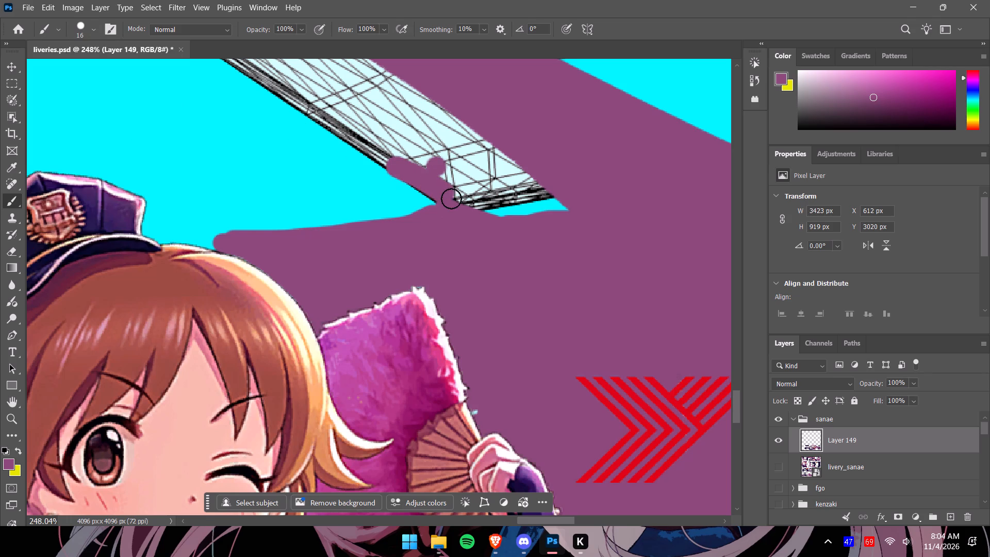
pyautogui.moveTo(451, 199); pyautogui.dragTo(404, 173)
pyautogui.moveTo(457, 199); pyautogui.dragTo(517, 195)
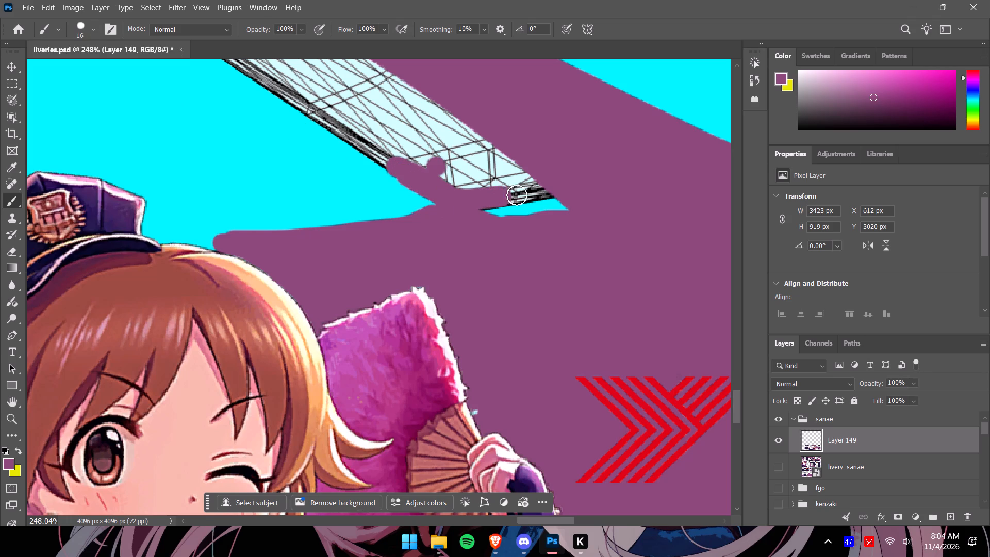
pyautogui.moveTo(517, 195); pyautogui.dragTo(538, 178)
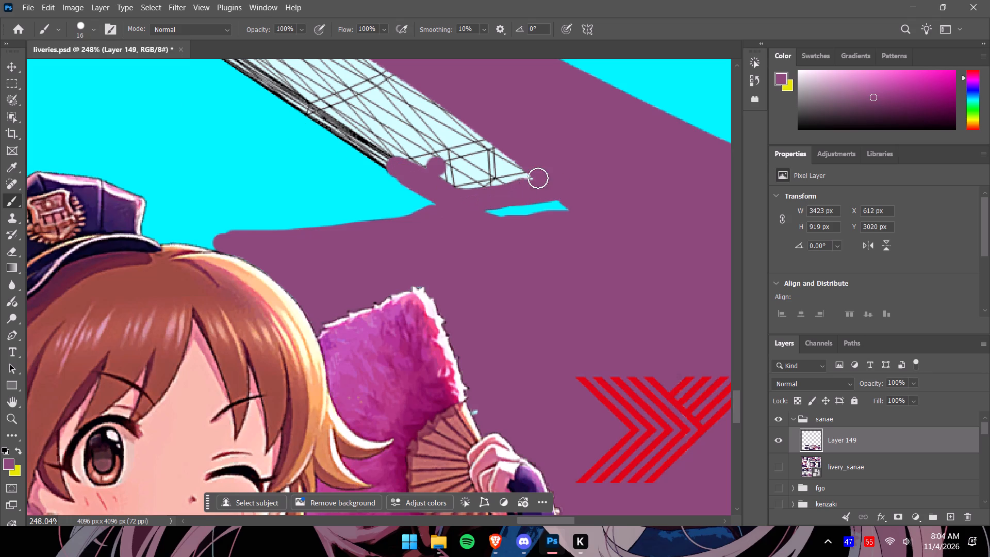
pyautogui.moveTo(538, 178); pyautogui.dragTo(458, 183)
# Cover the rest of the diagonal wireframe strip with purple, from its upper edge to its lower outline and the leftover slivers in between.
pyautogui.keyDown('alt'); pyautogui.scroll(-8, 468, 169); pyautogui.keyUp('alt')
pyautogui.moveTo(740, 392); pyautogui.dragTo(744, 383)
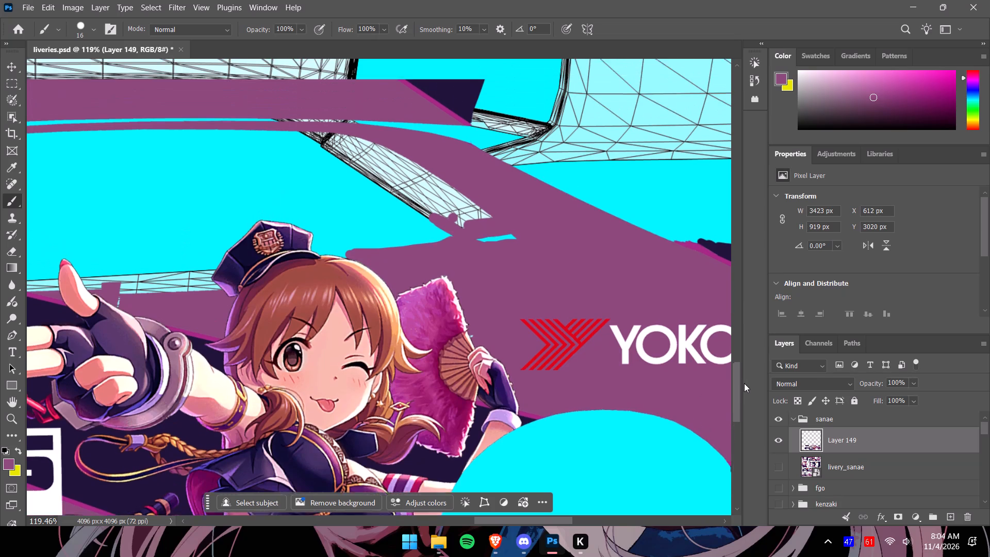
pyautogui.moveTo(744, 383); pyautogui.dragTo(746, 376)
pyautogui.keyDown('alt'); pyautogui.scroll(8, 374, 280); pyautogui.keyUp('alt')
pyautogui.moveTo(193, 103); pyautogui.dragTo(599, 274)
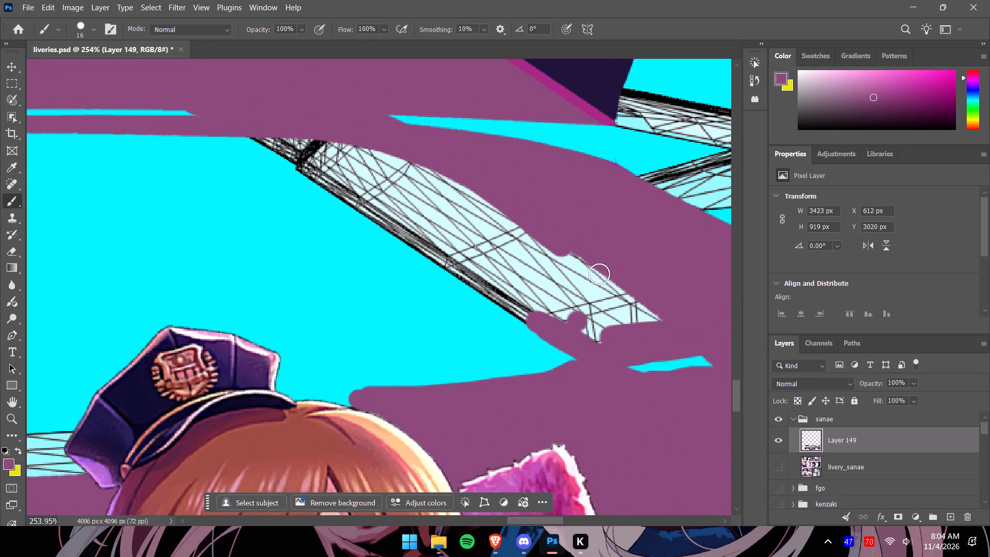
pyautogui.moveTo(599, 274); pyautogui.dragTo(505, 202)
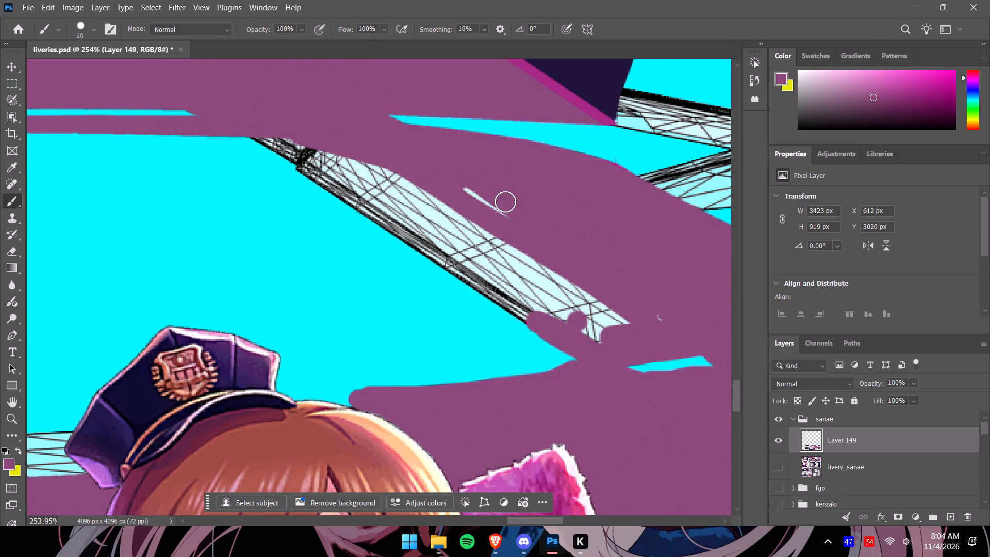
pyautogui.moveTo(505, 202); pyautogui.dragTo(660, 325)
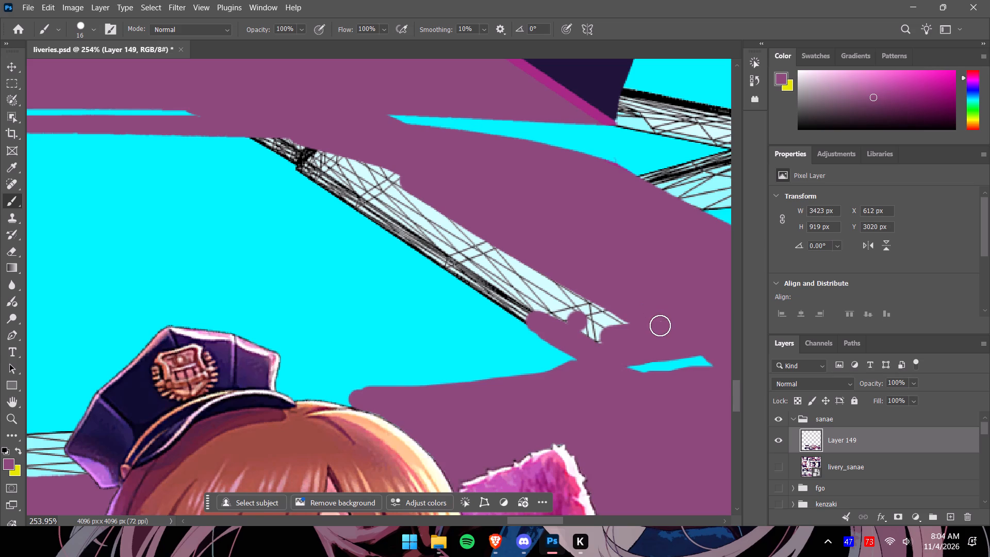
pyautogui.moveTo(660, 325); pyautogui.dragTo(375, 209)
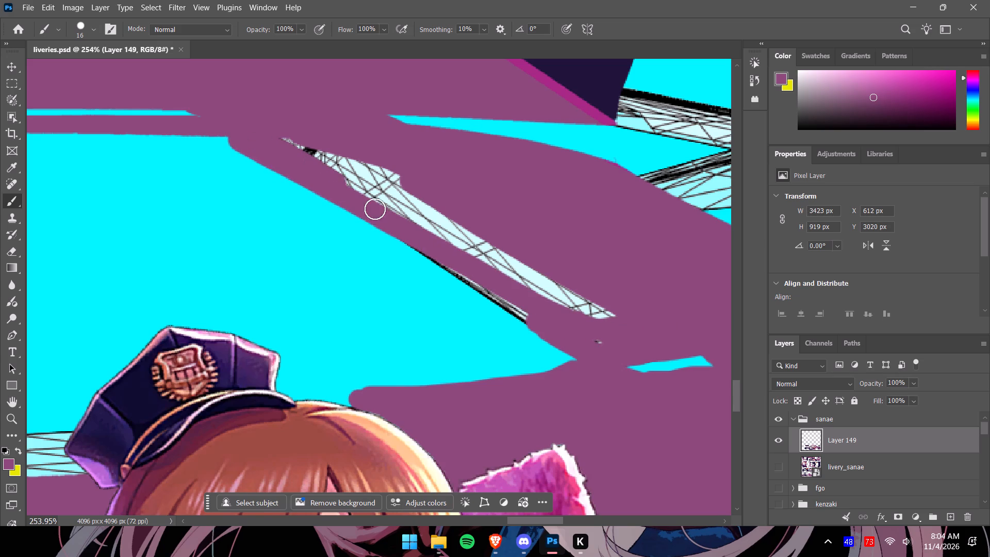
pyautogui.moveTo(375, 209); pyautogui.dragTo(266, 143)
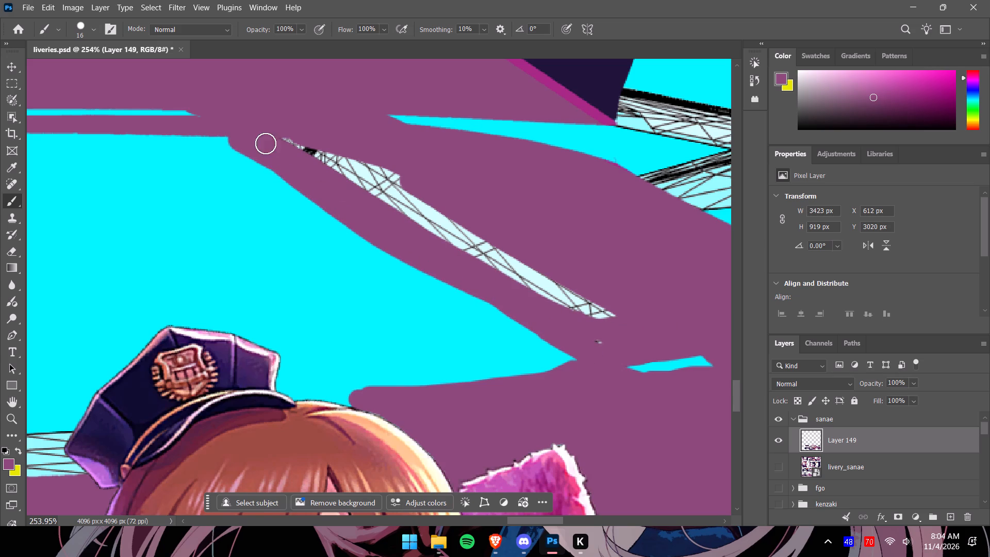
pyautogui.moveTo(266, 143); pyautogui.dragTo(509, 287)
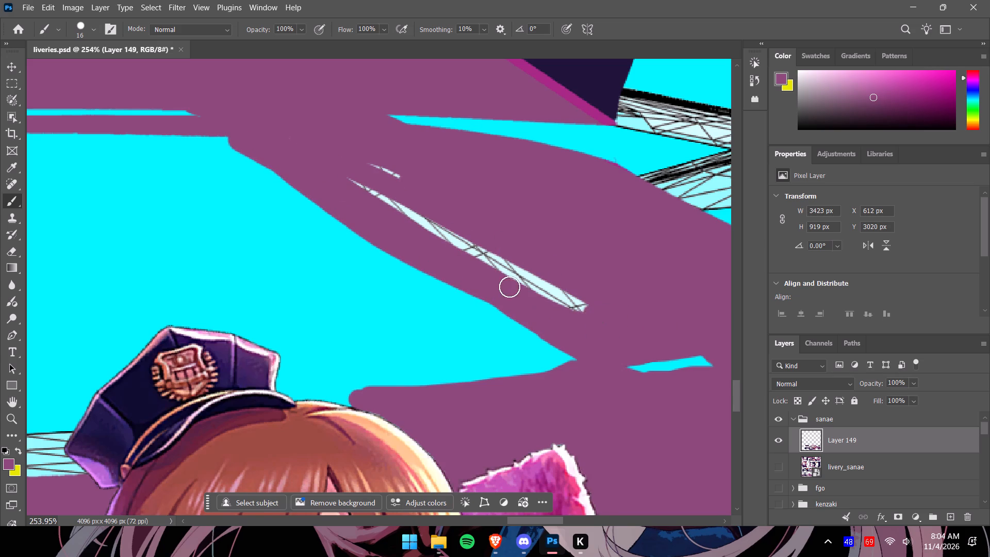
pyautogui.moveTo(509, 287); pyautogui.dragTo(412, 193)
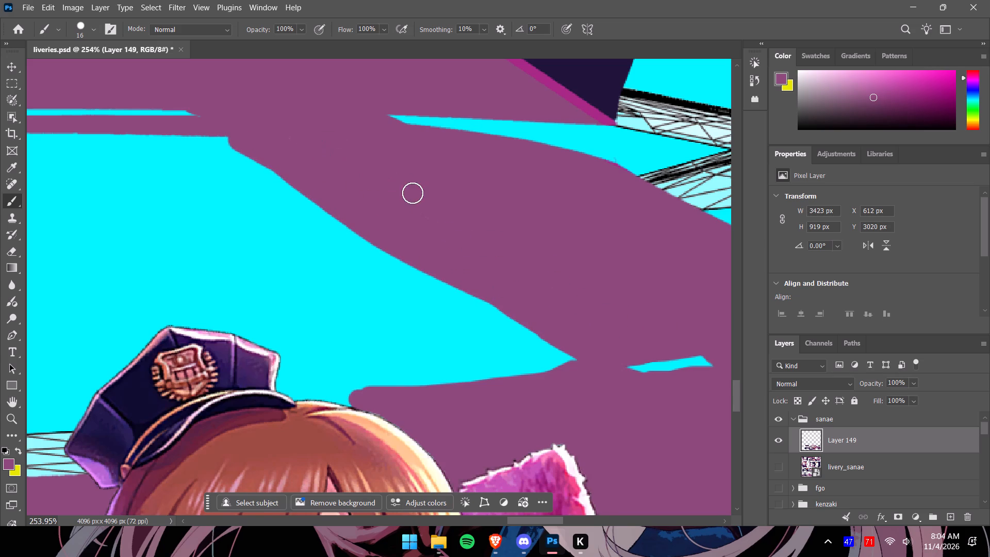
pyautogui.moveTo(412, 193); pyautogui.dragTo(228, 117)
# Paint purple over the wireframe beside the character's police cap, following the cap's outer outline.
pyautogui.keyDown('alt'); pyautogui.scroll(-8, 228, 119); pyautogui.keyUp('alt')
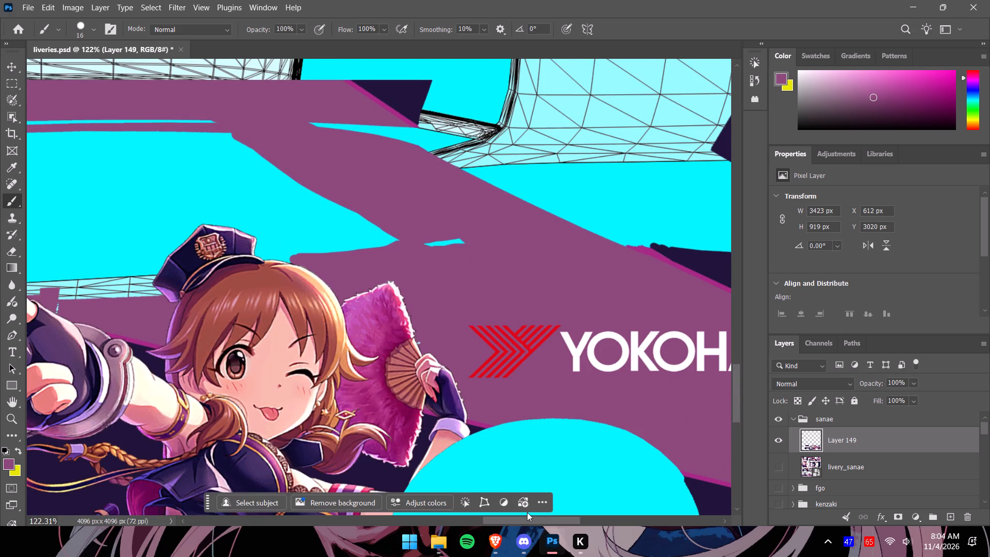
pyautogui.moveTo(531, 522); pyautogui.dragTo(488, 531)
pyautogui.keyDown('alt'); pyautogui.scroll(4, 450, 301); pyautogui.keyUp('alt')
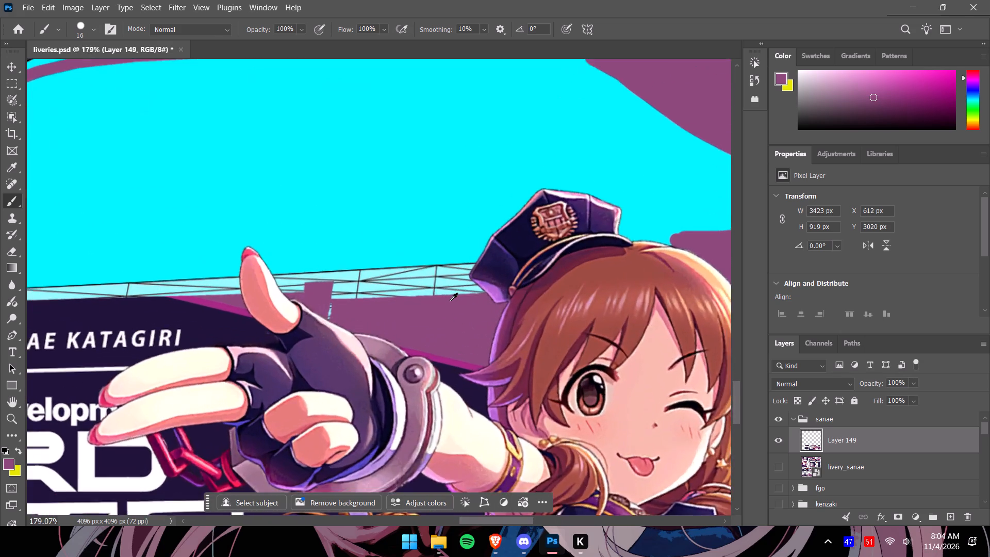
pyautogui.keyDown('alt'); pyautogui.scroll(12, 450, 301); pyautogui.keyUp('alt')
pyautogui.moveTo(535, 285); pyautogui.dragTo(535, 285)
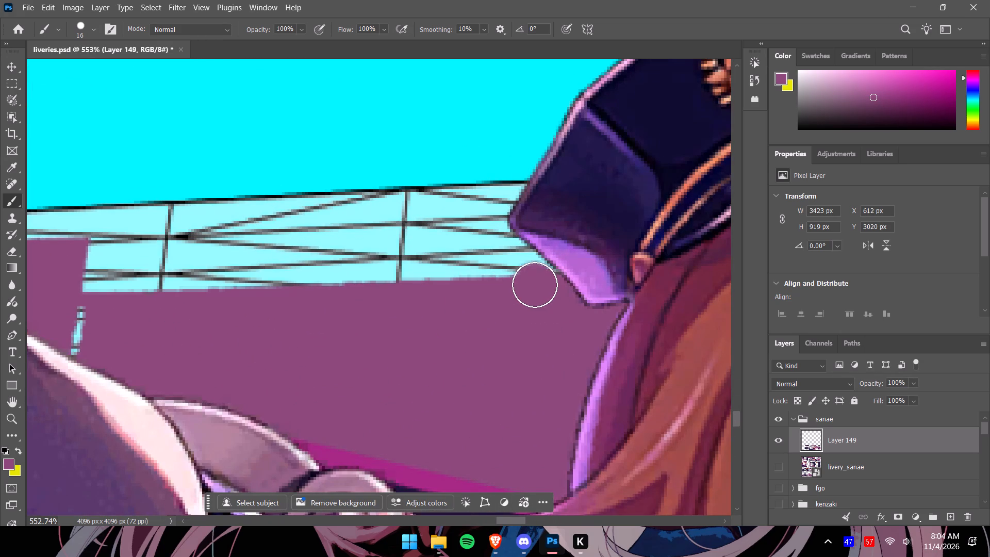
pyautogui.moveTo(535, 285); pyautogui.dragTo(501, 250)
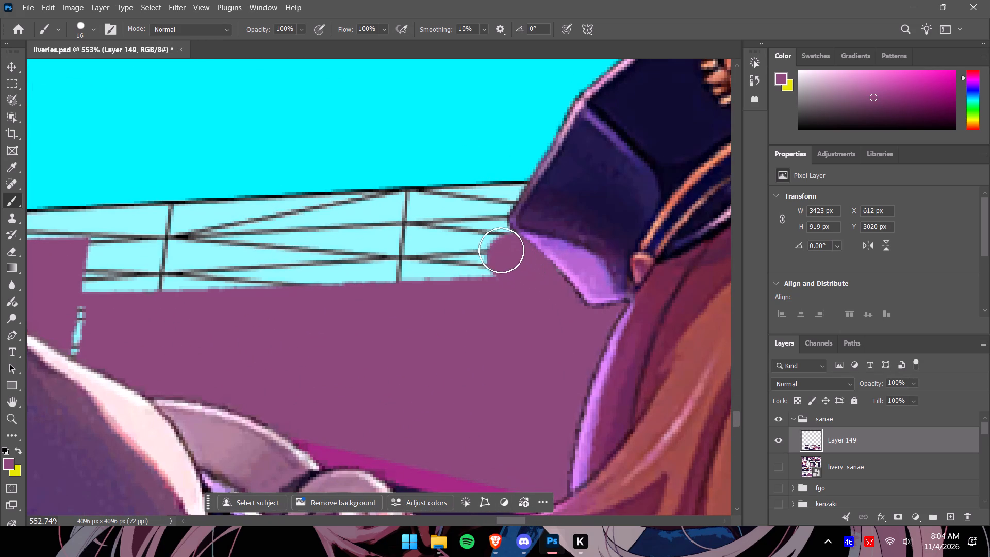
pyautogui.moveTo(501, 250); pyautogui.dragTo(473, 230)
pyautogui.moveTo(500, 167); pyautogui.dragTo(492, 181)
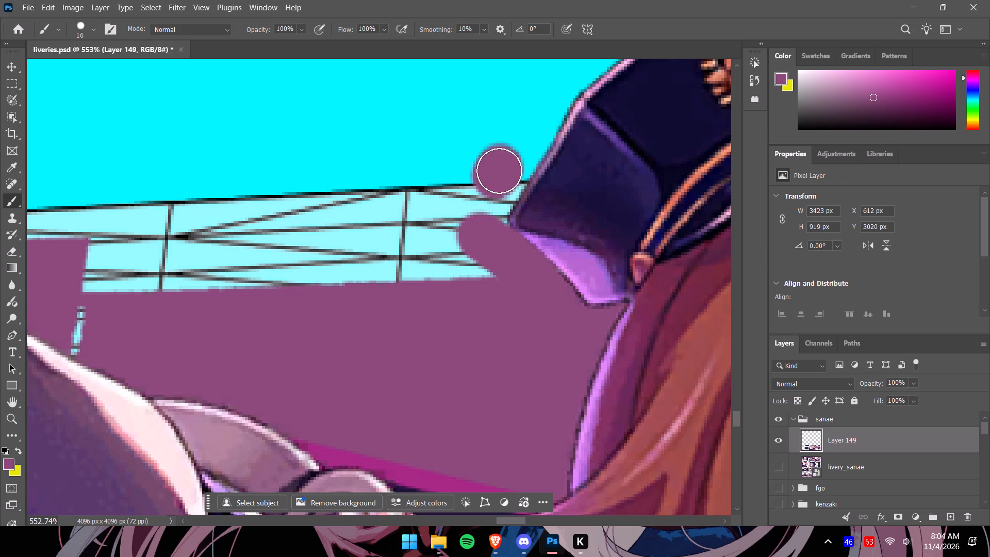
pyautogui.moveTo(502, 170); pyautogui.dragTo(478, 209)
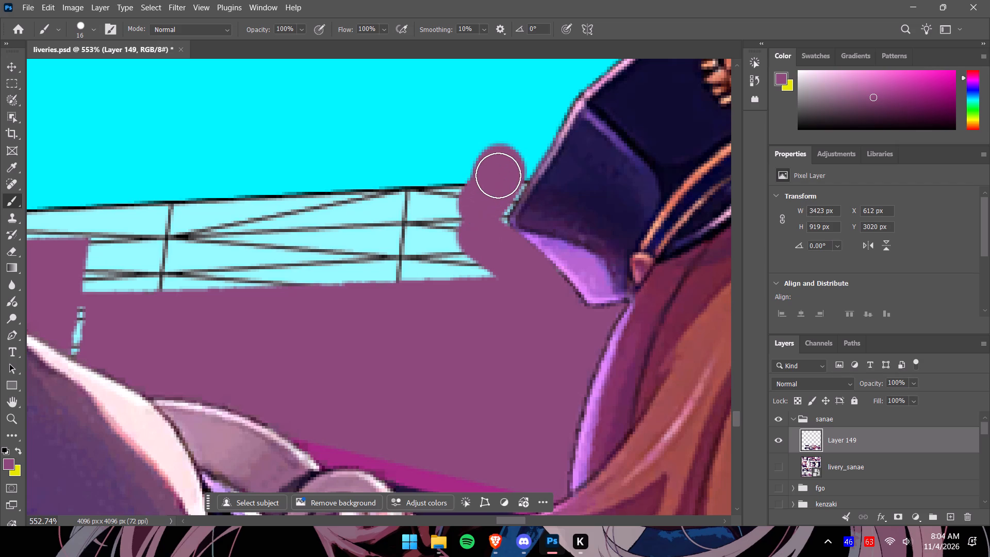
pyautogui.moveTo(502, 177); pyautogui.dragTo(481, 220)
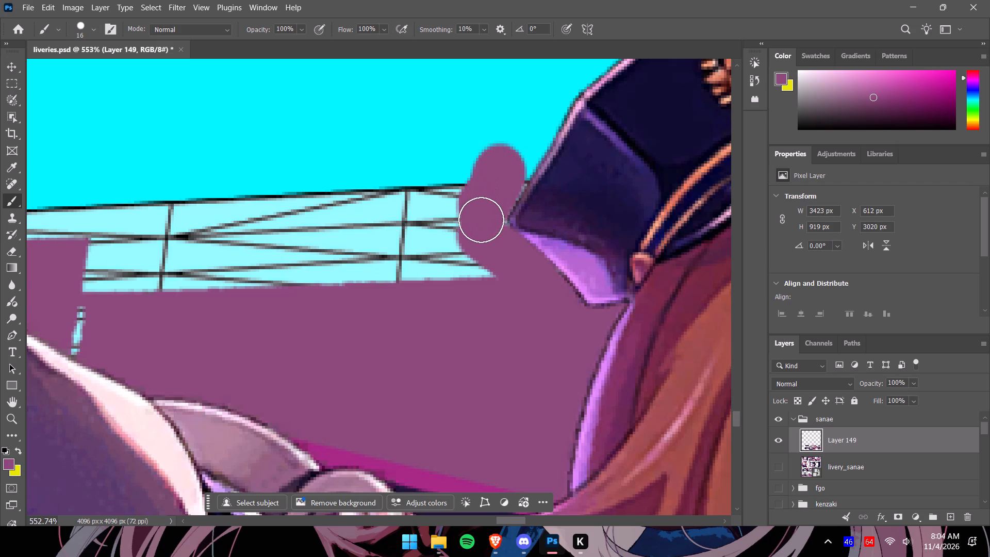
# Fill the wireframe strip running from the cap toward the character's raised thumb with the body purple.
pyautogui.moveTo(481, 220); pyautogui.dragTo(106, 214)
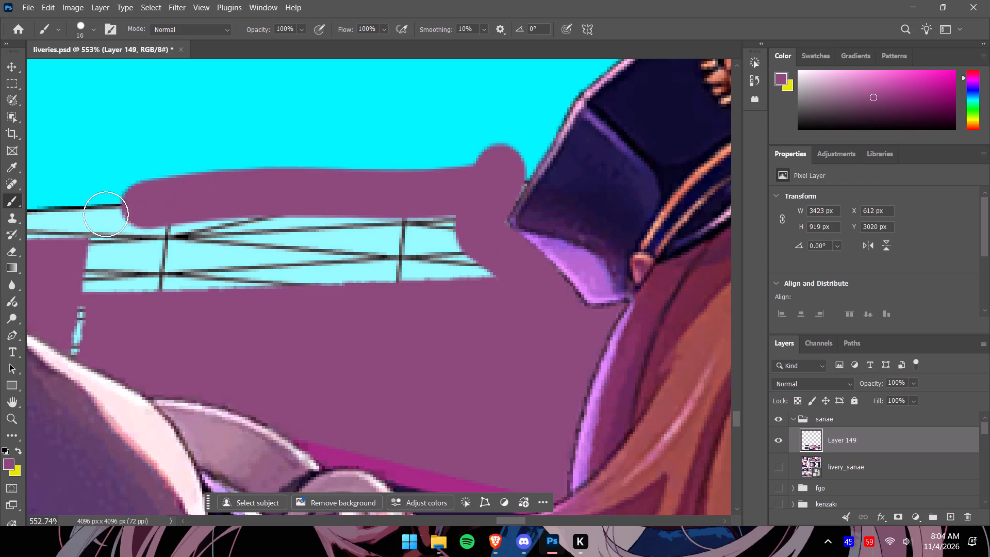
pyautogui.moveTo(106, 214); pyautogui.dragTo(169, 292)
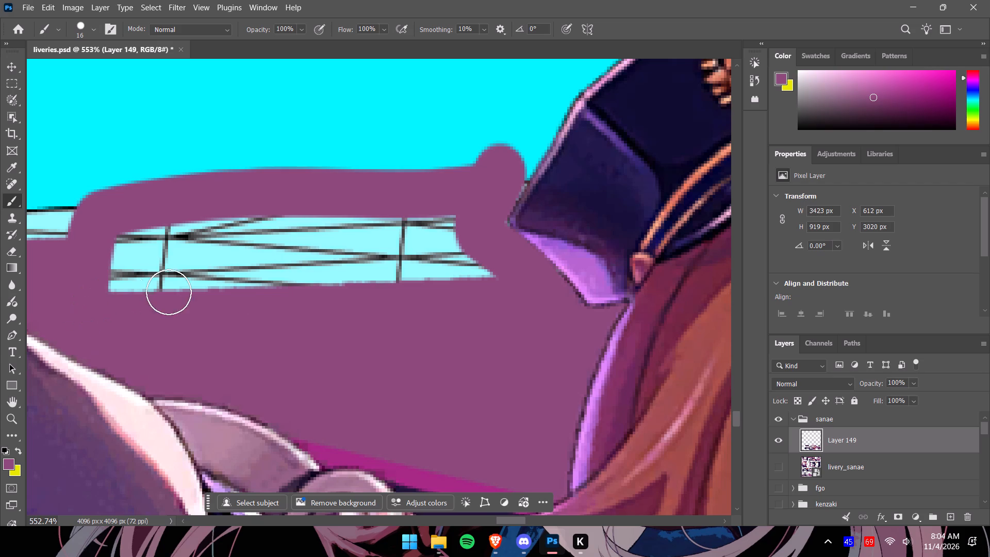
pyautogui.moveTo(169, 292); pyautogui.dragTo(120, 264)
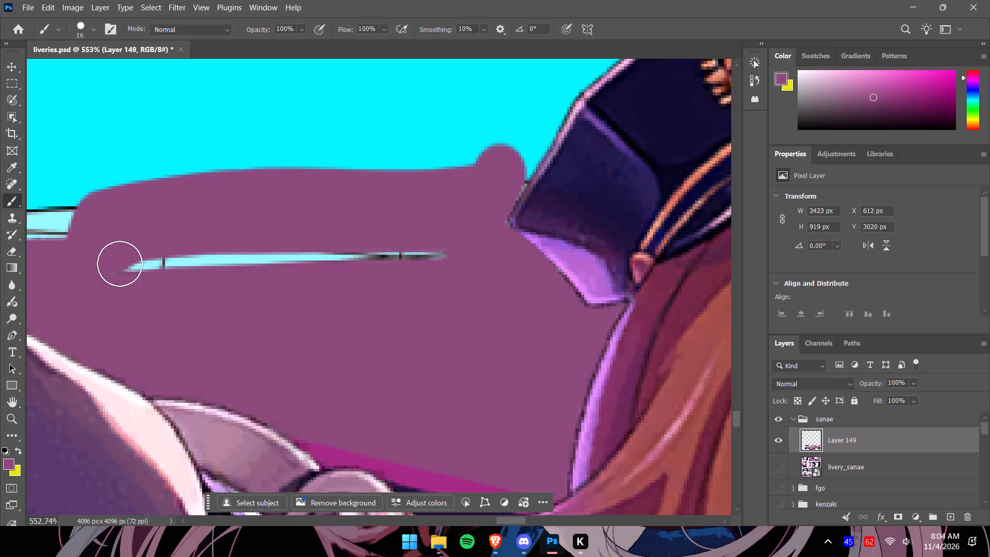
pyautogui.moveTo(120, 264); pyautogui.dragTo(442, 260)
# Cover the wireframe gaps on both sides of the character's raised thumb with purple, following the thumb's outline.
pyautogui.keyDown('alt'); pyautogui.scroll(-4, 176, 248); pyautogui.keyUp('alt')
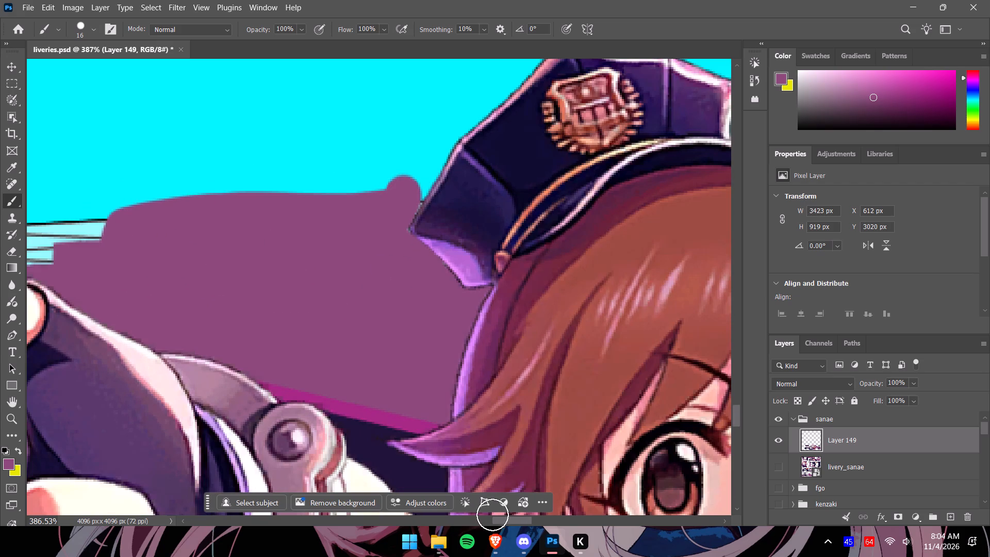
pyautogui.moveTo(501, 516); pyautogui.dragTo(483, 518)
pyautogui.keyDown('alt'); pyautogui.scroll(4, 333, 239); pyautogui.keyUp('alt')
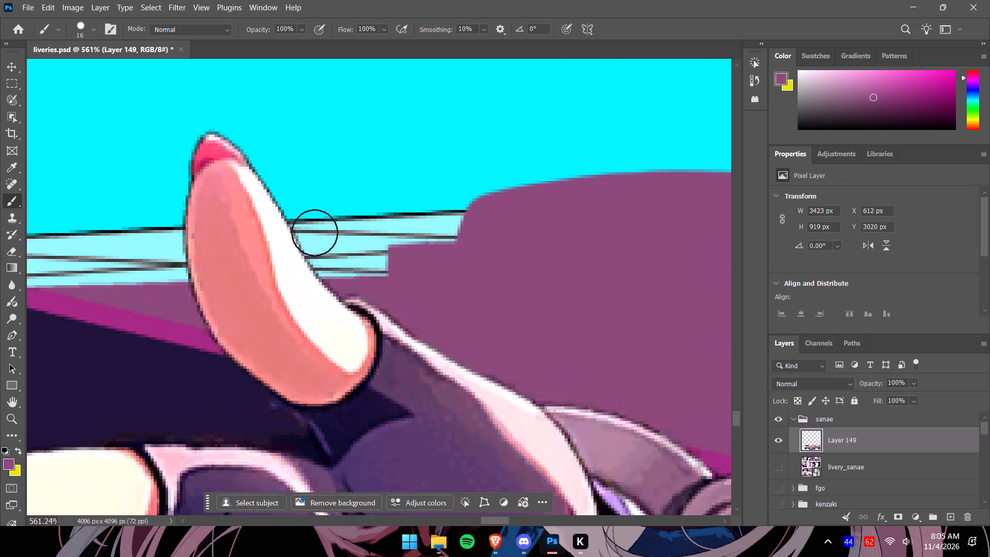
pyautogui.moveTo(308, 209); pyautogui.dragTo(324, 236)
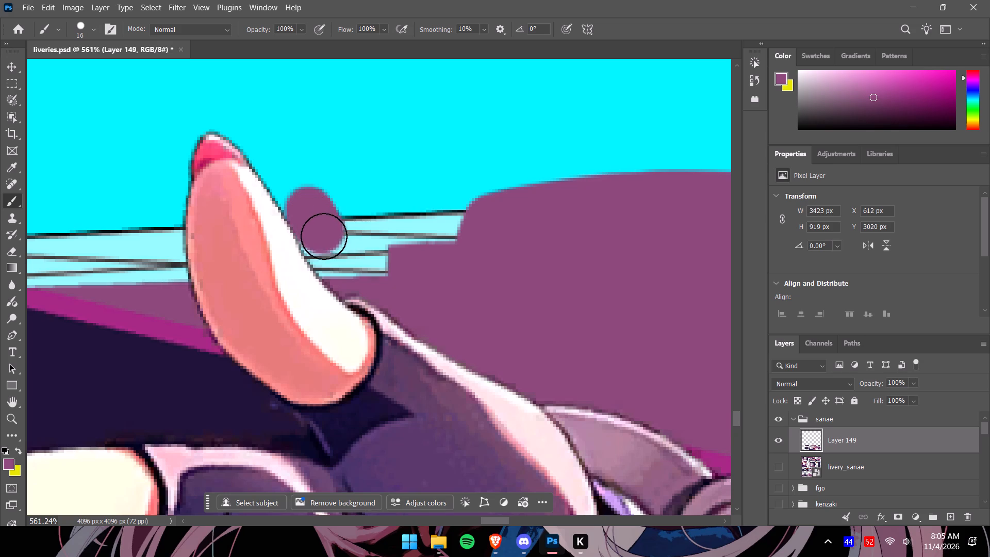
pyautogui.moveTo(324, 236); pyautogui.dragTo(356, 221)
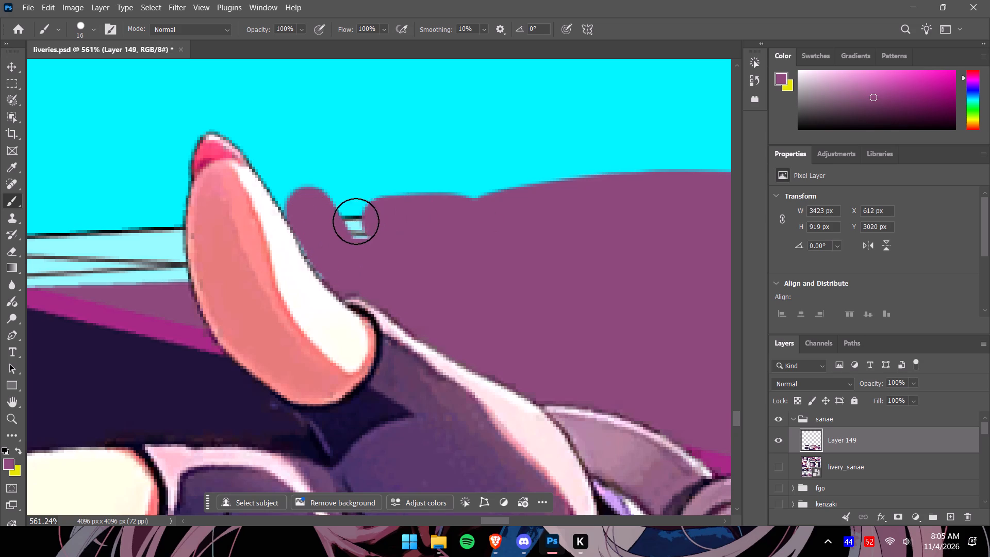
pyautogui.moveTo(356, 221); pyautogui.dragTo(334, 218)
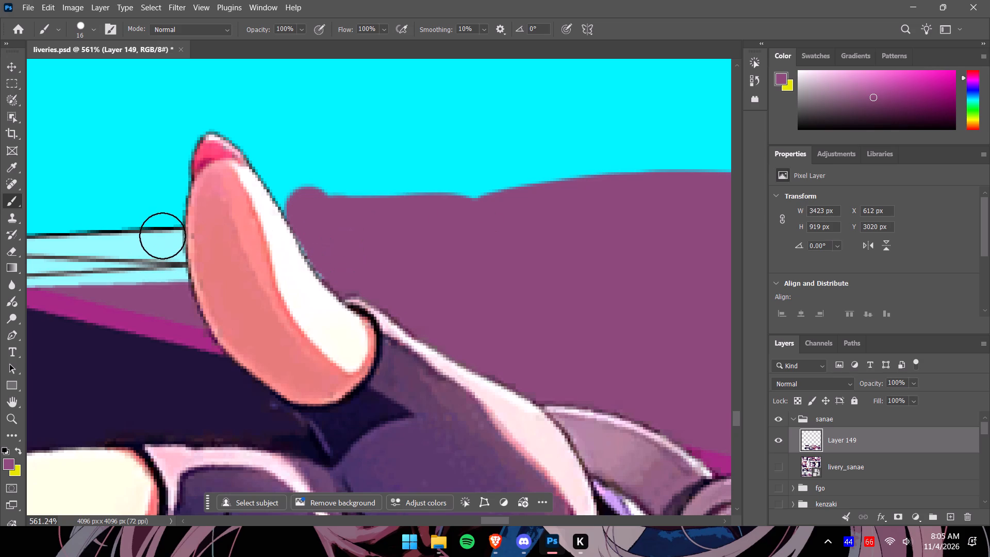
pyautogui.moveTo(158, 233); pyautogui.dragTo(158, 260)
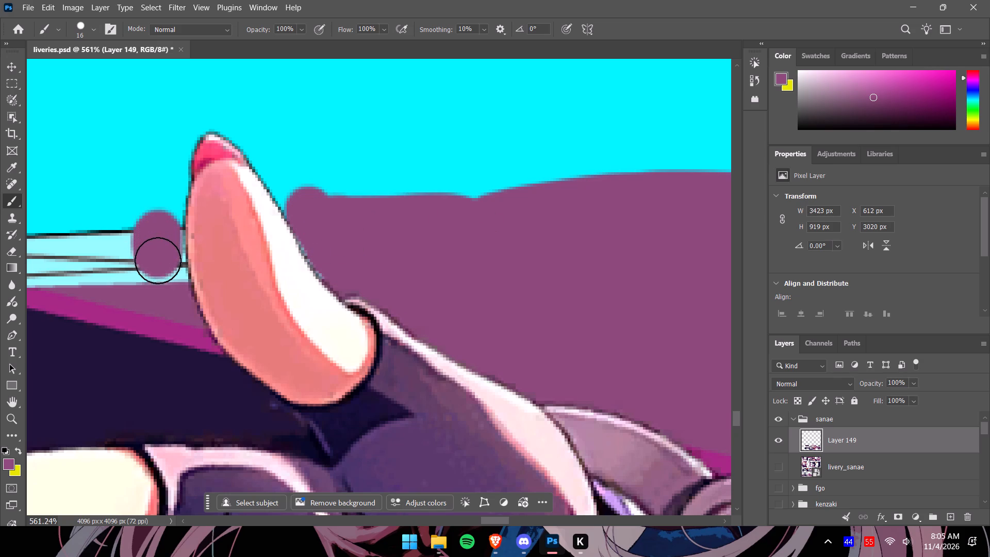
pyautogui.moveTo(158, 260); pyautogui.dragTo(162, 264)
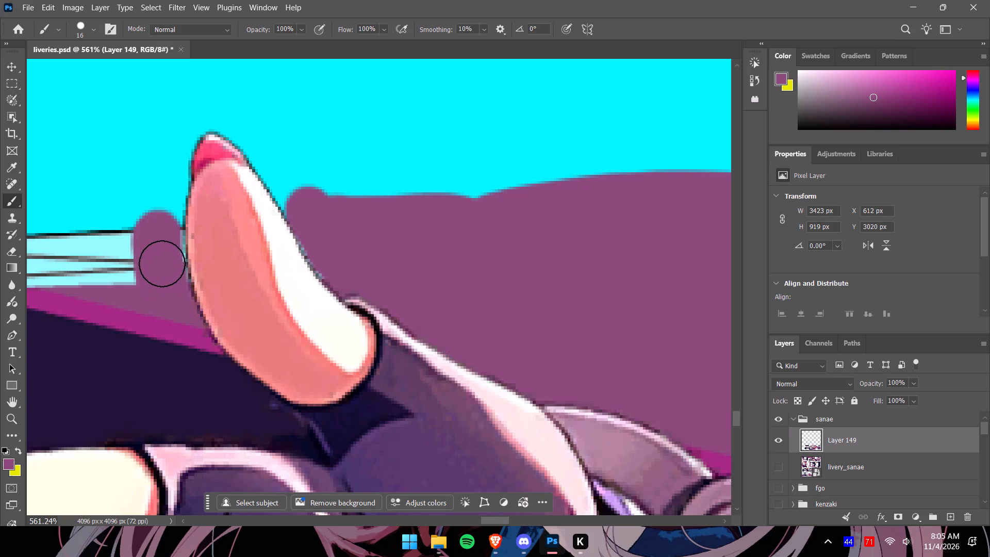
pyautogui.moveTo(162, 264); pyautogui.dragTo(157, 217)
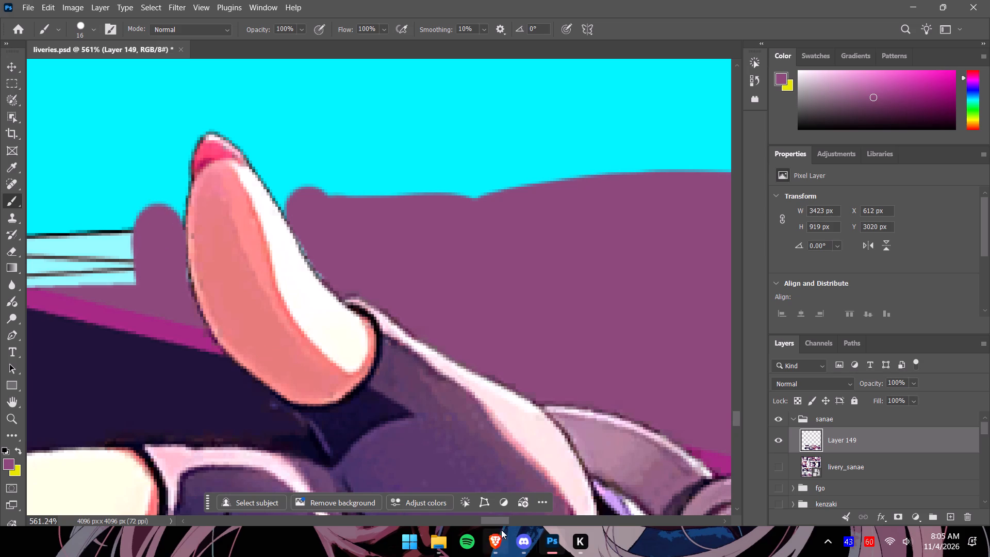
# Extend the purple over the wireframe strip beside the thumb, up to where the magenta stripe edge meets the dark navy.
pyautogui.moveTo(494, 519); pyautogui.dragTo(481, 516)
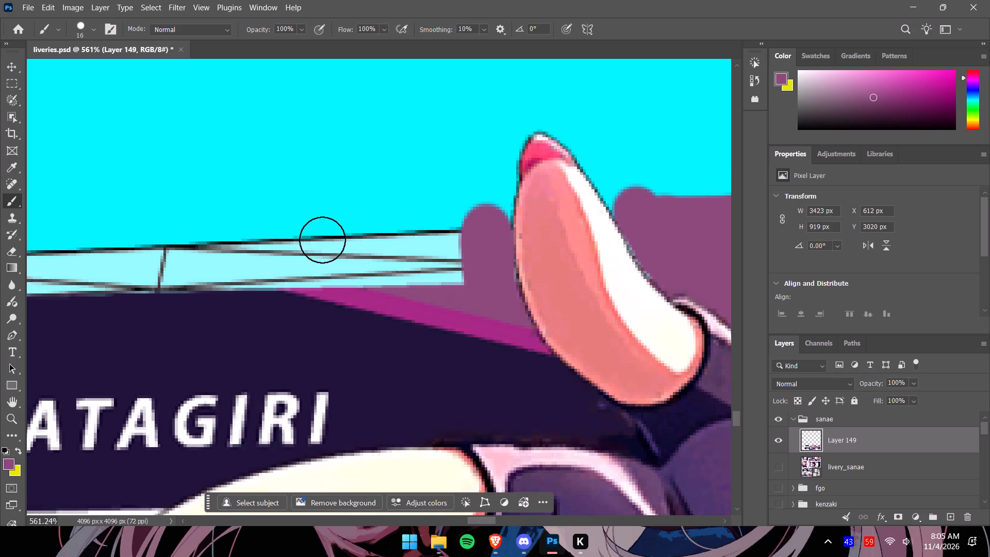
pyautogui.moveTo(234, 223); pyautogui.dragTo(295, 242)
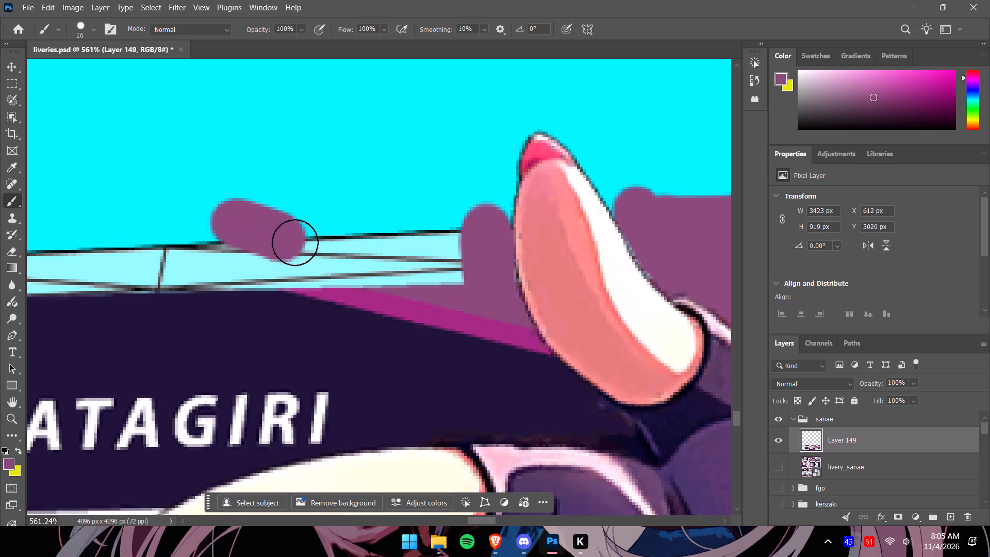
pyautogui.moveTo(295, 242); pyautogui.dragTo(460, 243)
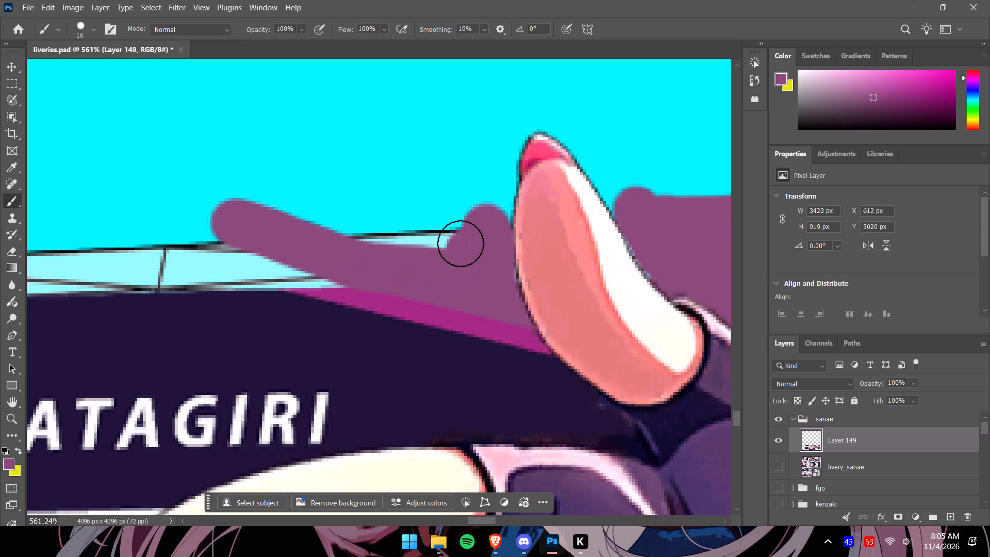
pyautogui.moveTo(460, 243); pyautogui.dragTo(288, 204)
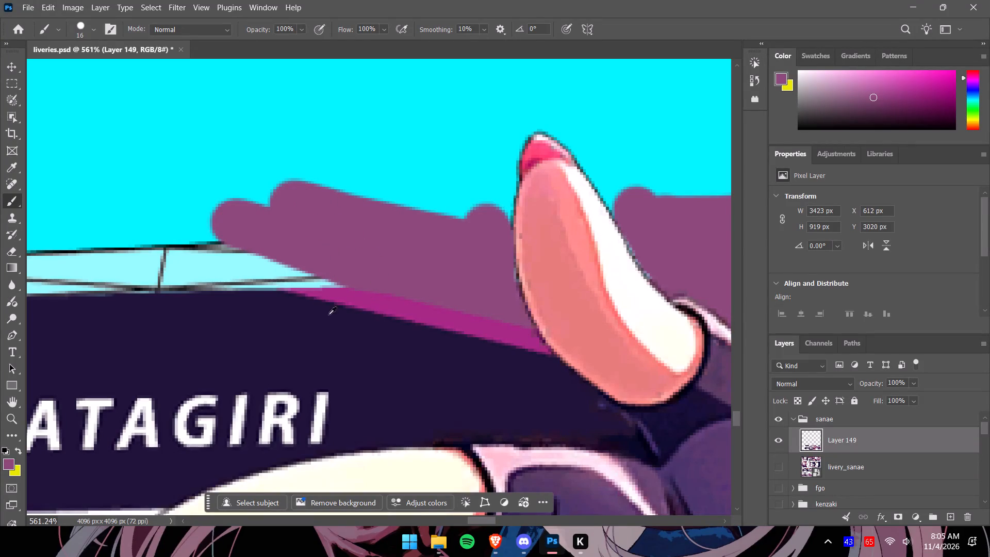
# Sample the body's dark navy and paint it over the wireframe strip above the KATAGIRI lettering, starting at the magenta stripe edge.
pyautogui.keyDown('alt'); pyautogui.click(213, 338); pyautogui.keyUp('alt')
pyautogui.moveTo(263, 312); pyautogui.dragTo(265, 309)
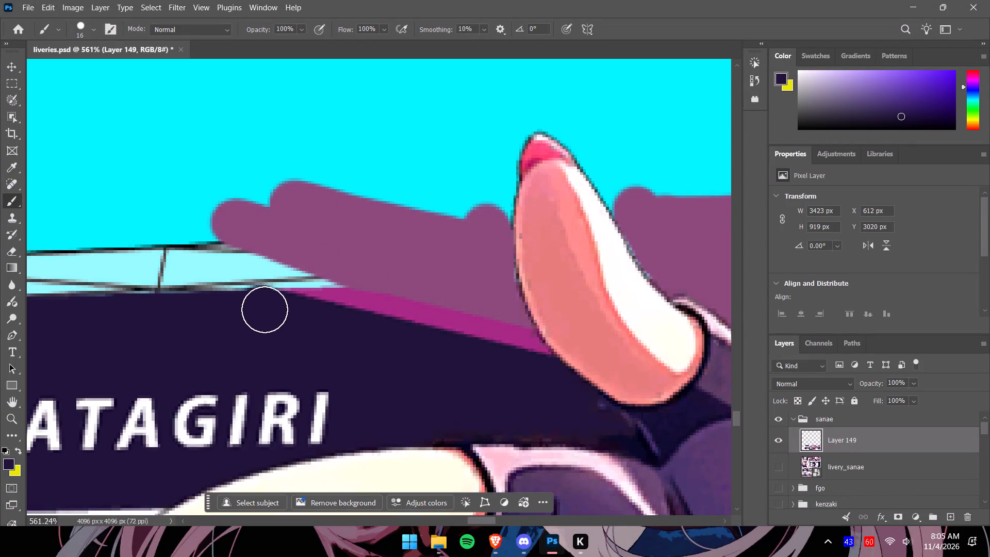
pyautogui.moveTo(265, 309); pyautogui.dragTo(186, 269)
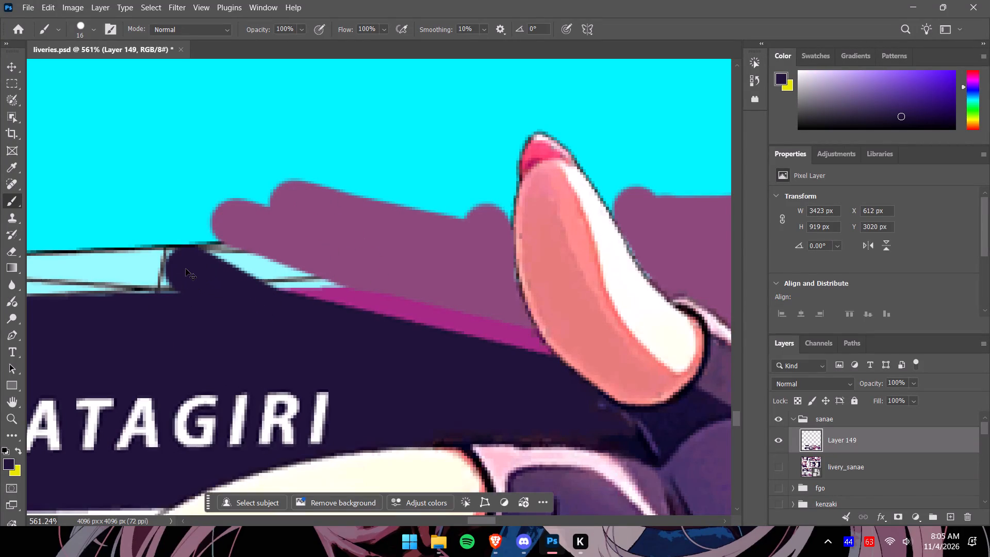
pyautogui.hotkey('ctrl', 'z')
pyautogui.moveTo(268, 312); pyautogui.dragTo(265, 312)
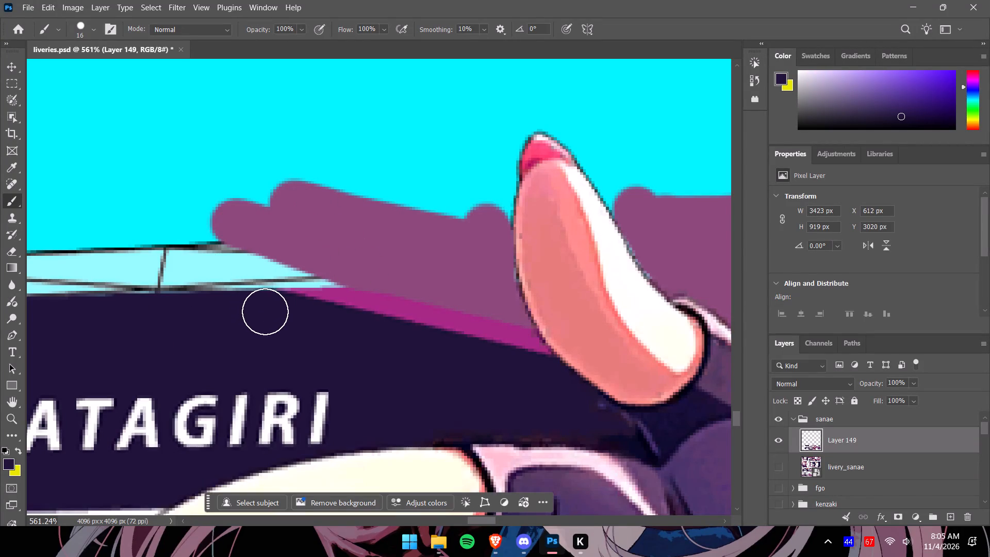
pyautogui.moveTo(265, 312); pyautogui.dragTo(84, 253)
pyautogui.moveTo(71, 255); pyautogui.dragTo(150, 296)
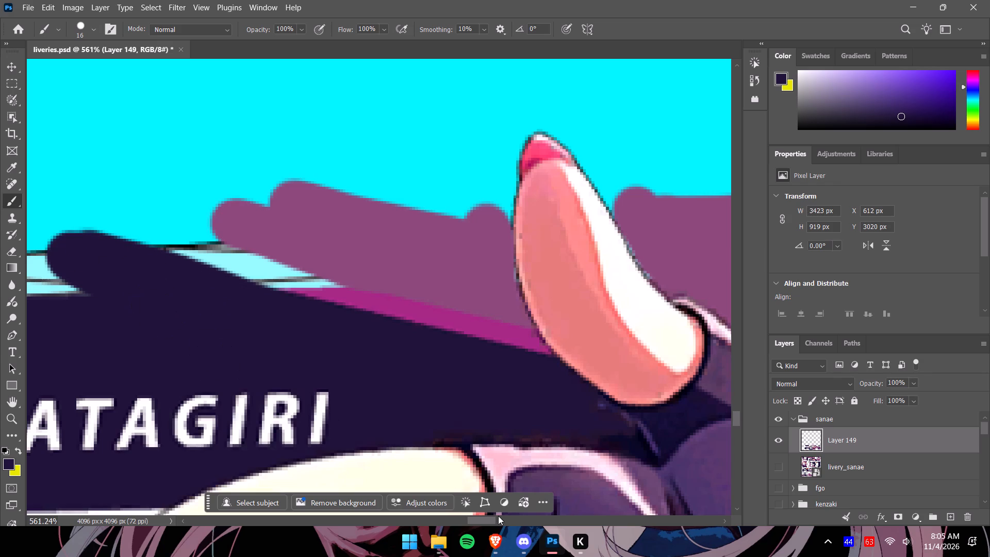
# Cover the remaining window-line wireframe strip from the KATAGIRI lettering to the pillar base with navy, including nearby slivers and the upper curved seam.
pyautogui.moveTo(490, 516); pyautogui.dragTo(461, 516)
pyautogui.keyDown('alt'); pyautogui.scroll(-7, 239, 319); pyautogui.keyUp('alt')
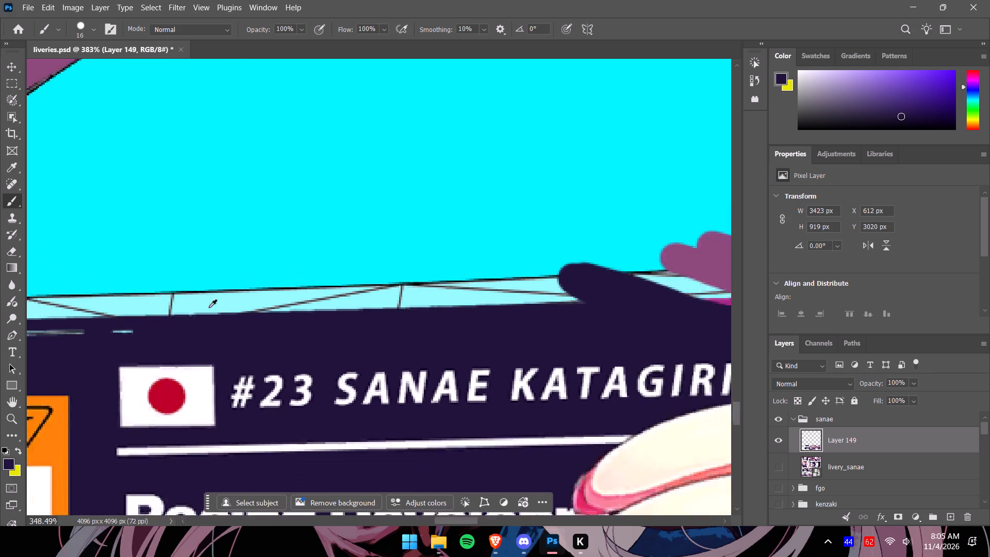
pyautogui.keyDown('alt'); pyautogui.scroll(-4, 209, 307); pyautogui.keyUp('alt')
pyautogui.moveTo(478, 520); pyautogui.dragTo(456, 525)
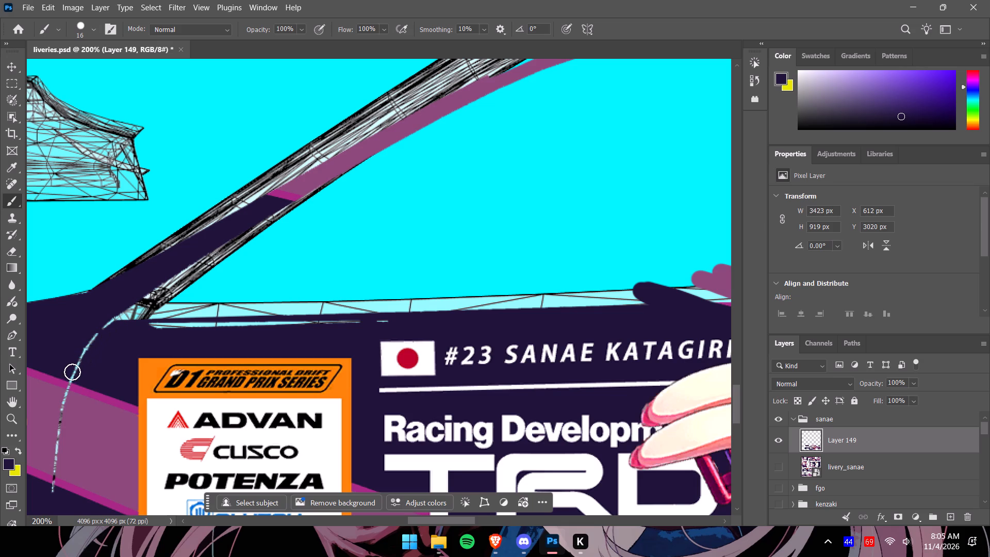
pyautogui.moveTo(72, 372); pyautogui.dragTo(161, 310)
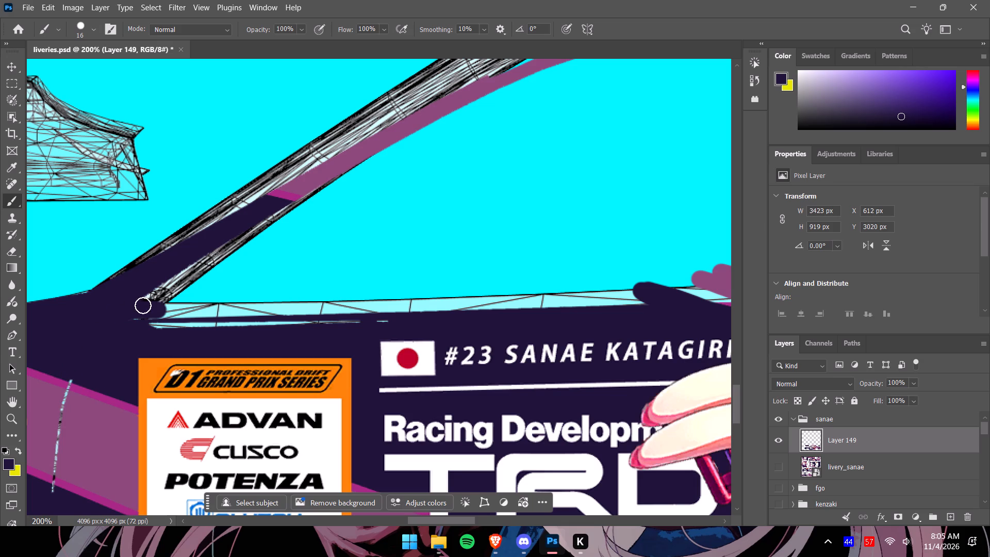
pyautogui.moveTo(142, 307); pyautogui.dragTo(619, 302)
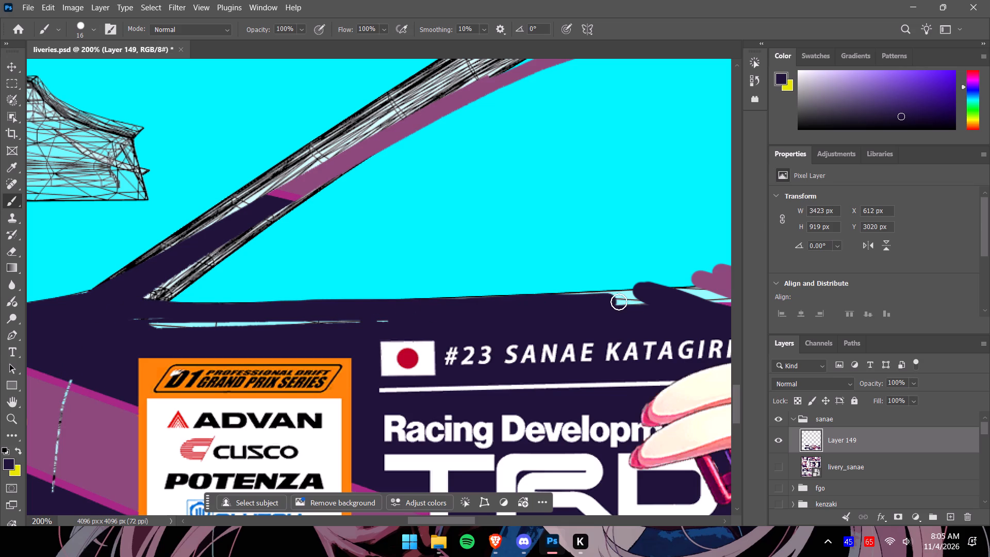
pyautogui.moveTo(619, 302); pyautogui.dragTo(239, 302)
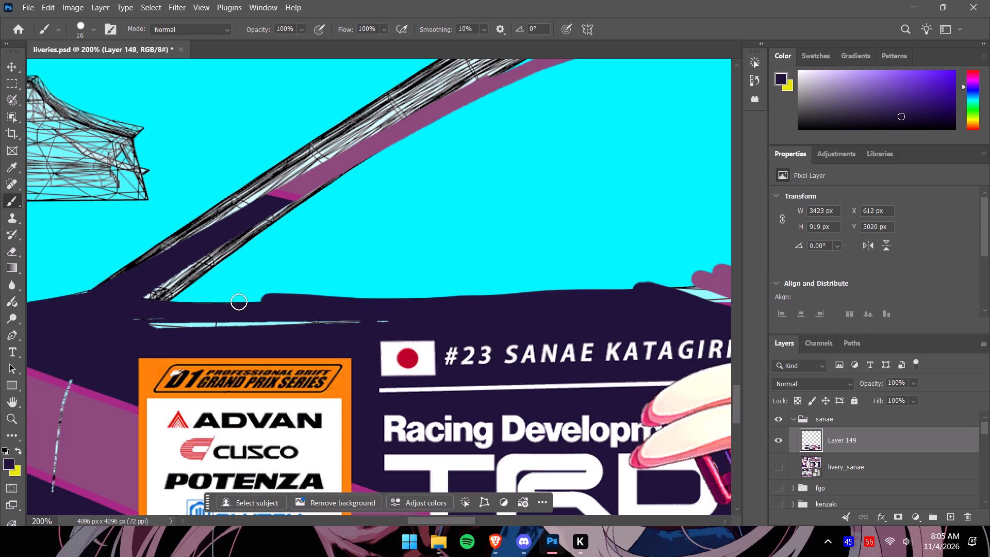
pyautogui.moveTo(239, 302); pyautogui.dragTo(245, 309)
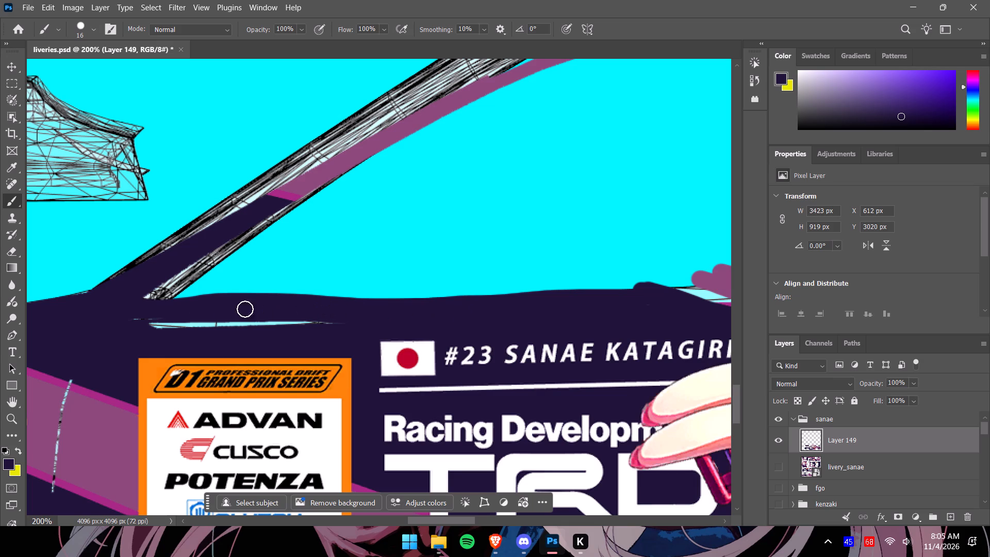
pyautogui.moveTo(245, 309); pyautogui.dragTo(334, 323)
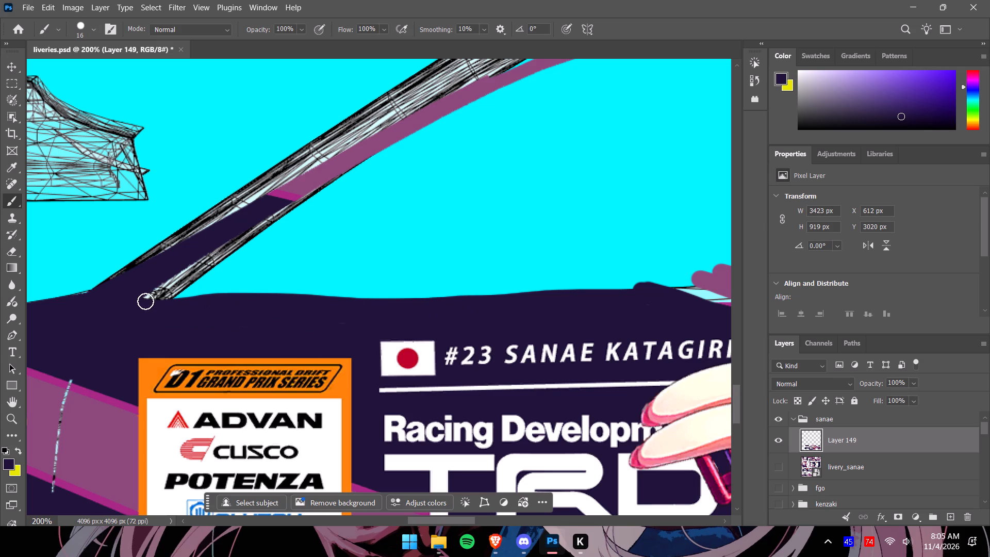
# Paint navy over the wireframe along both edges of the lower windshield pillar, up to the magenta stripe edge.
pyautogui.moveTo(145, 301); pyautogui.dragTo(291, 212)
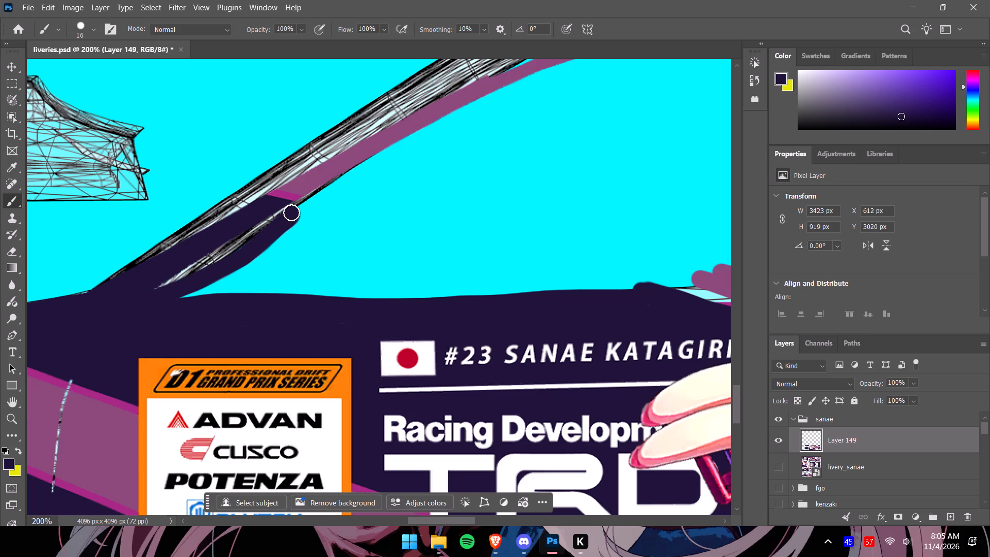
pyautogui.moveTo(291, 212); pyautogui.dragTo(140, 301)
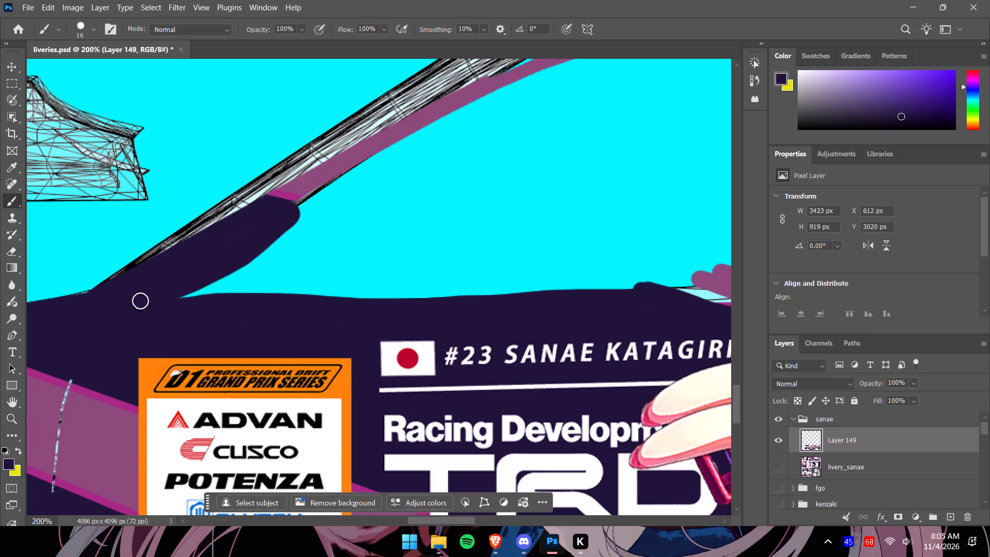
pyautogui.moveTo(140, 301); pyautogui.dragTo(139, 300)
pyautogui.click(89, 284)
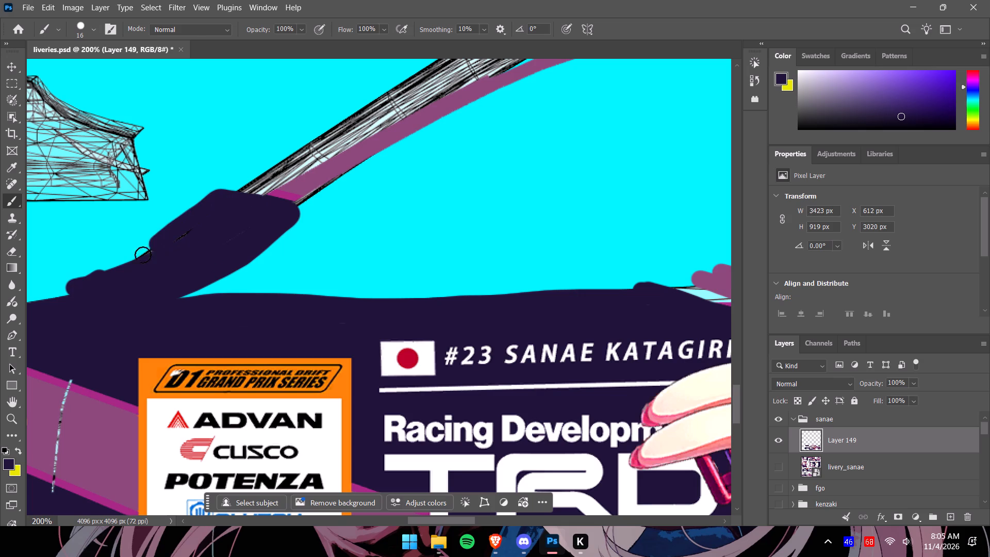
# Sample the body purple and cover the pillar wireframe just above the navy section, including its lower edge.
pyautogui.keyDown('alt'); pyautogui.click(391, 138); pyautogui.keyUp('alt')
pyautogui.moveTo(254, 176); pyautogui.dragTo(278, 178)
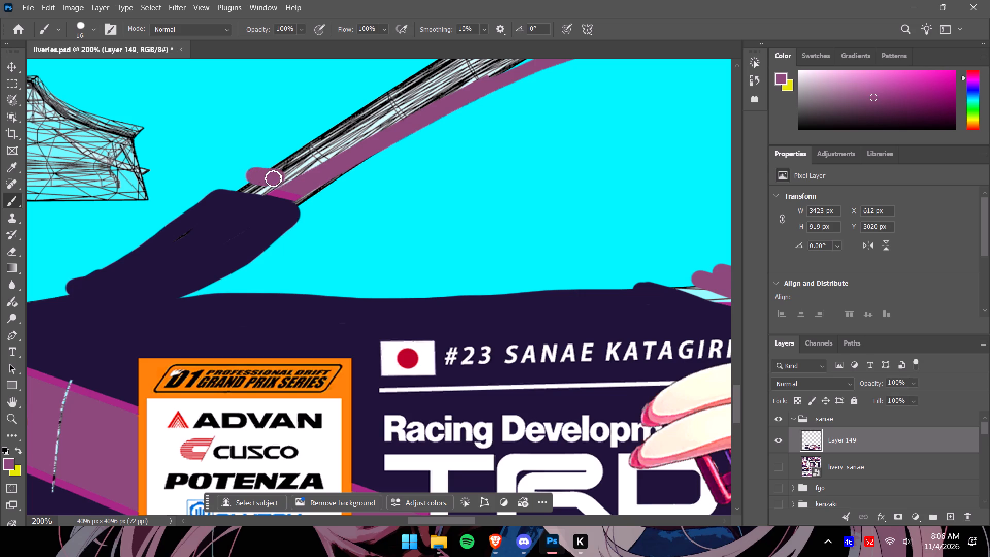
pyautogui.moveTo(273, 178); pyautogui.dragTo(272, 179)
pyautogui.moveTo(272, 179); pyautogui.dragTo(315, 155)
pyautogui.moveTo(273, 172); pyautogui.dragTo(320, 143)
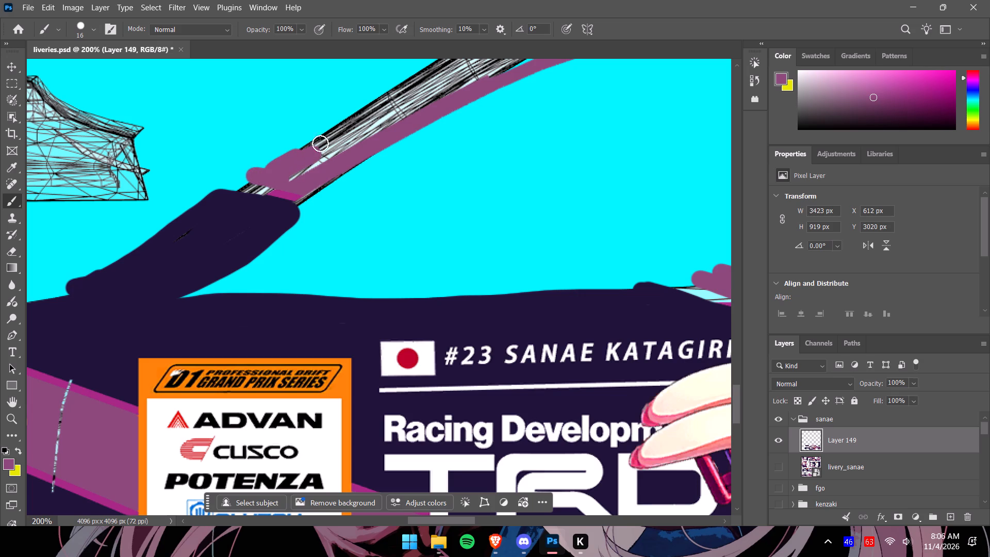
pyautogui.moveTo(320, 143); pyautogui.dragTo(367, 120)
pyautogui.moveTo(292, 175); pyautogui.dragTo(422, 102)
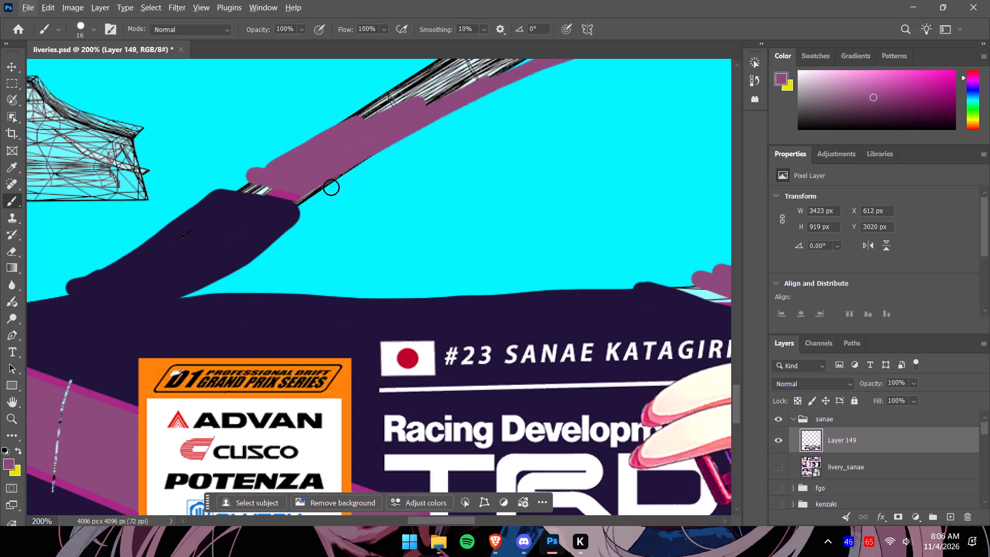
pyautogui.moveTo(310, 188); pyautogui.dragTo(393, 152)
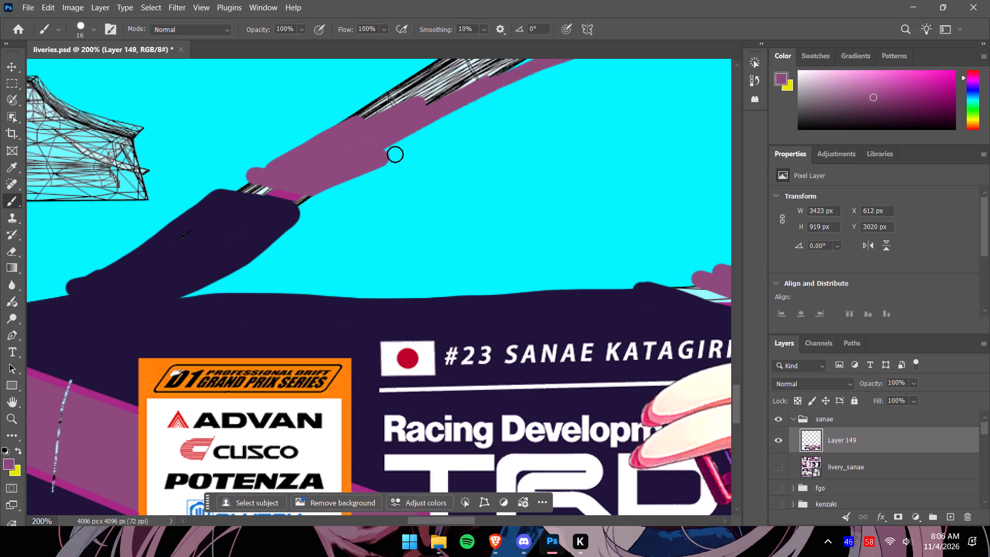
# Fill the rest of the diagonal pillar's wireframe up to the roof with purple, including the thin lines along its upper edge.
pyautogui.keyDown('alt'); pyautogui.scroll(-8, 420, 154); pyautogui.keyUp('alt')
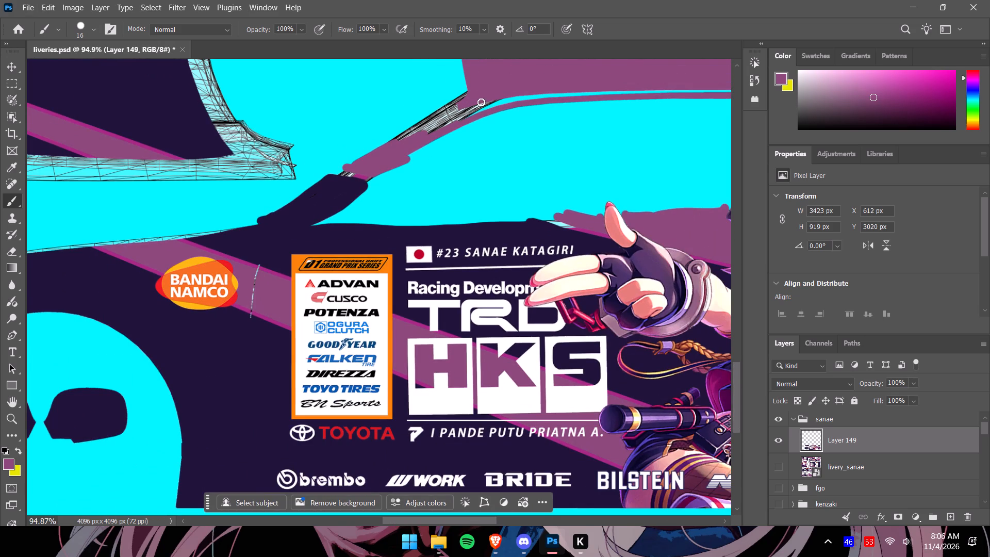
pyautogui.moveTo(499, 98); pyautogui.dragTo(455, 120)
pyautogui.moveTo(455, 120); pyautogui.dragTo(419, 142)
pyautogui.moveTo(473, 114); pyautogui.dragTo(486, 104)
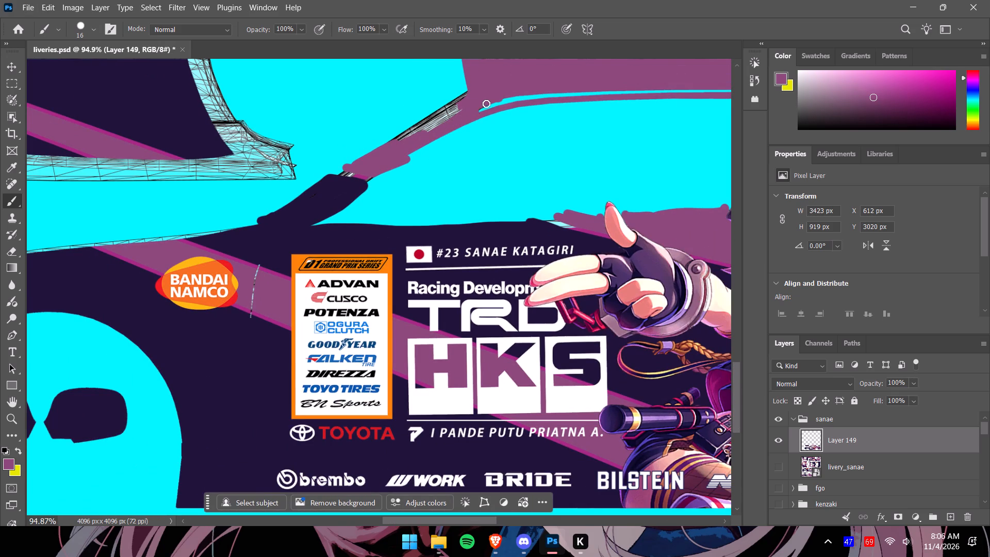
pyautogui.moveTo(486, 104); pyautogui.dragTo(463, 102)
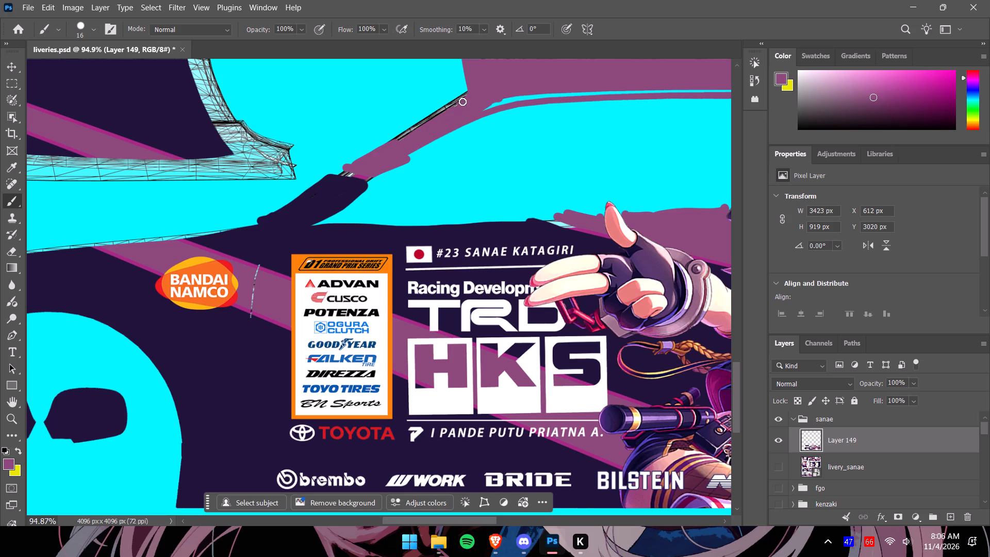
pyautogui.moveTo(463, 102); pyautogui.dragTo(405, 135)
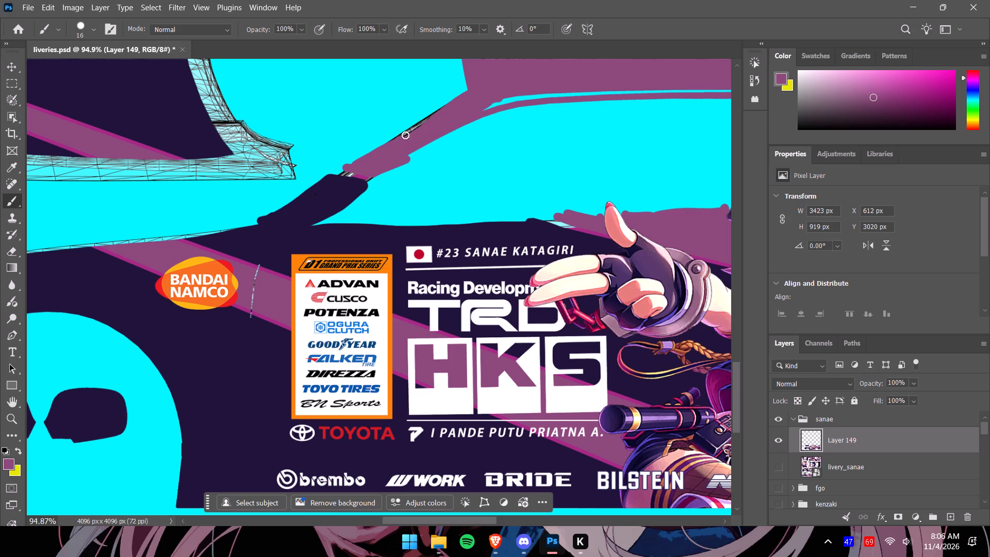
pyautogui.moveTo(405, 135); pyautogui.dragTo(411, 134)
pyautogui.moveTo(411, 134); pyautogui.dragTo(378, 155)
pyautogui.moveTo(378, 155); pyautogui.dragTo(371, 159)
# Extend the purple stripe above the BANDAI NAMCO logo over the wireframe strip along the body's upper edge.
pyautogui.keyDown('alt'); pyautogui.scroll(-4, 363, 167); pyautogui.keyUp('alt')
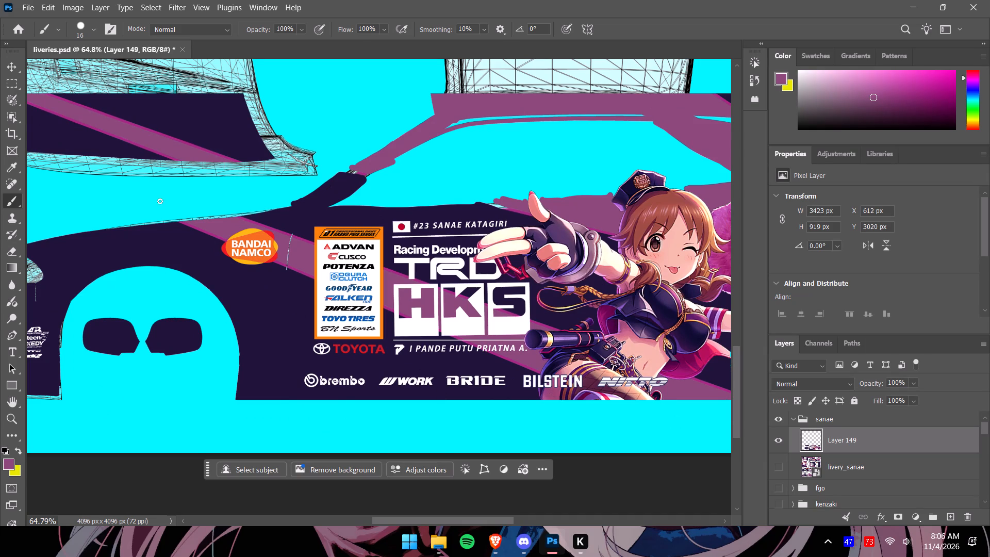
pyautogui.keyDown('alt'); pyautogui.scroll(18, 84, 186); pyautogui.keyUp('alt')
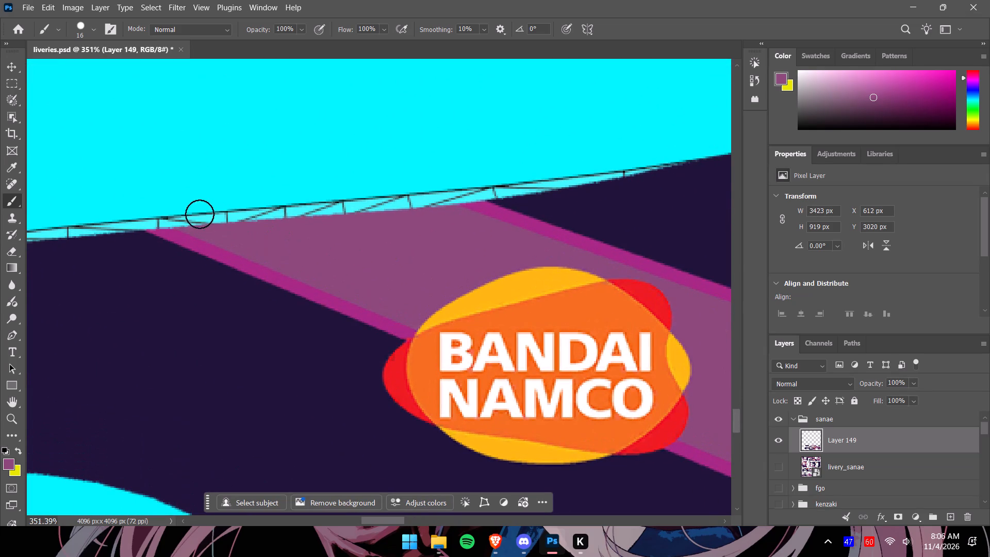
pyautogui.moveTo(148, 203); pyautogui.dragTo(166, 208)
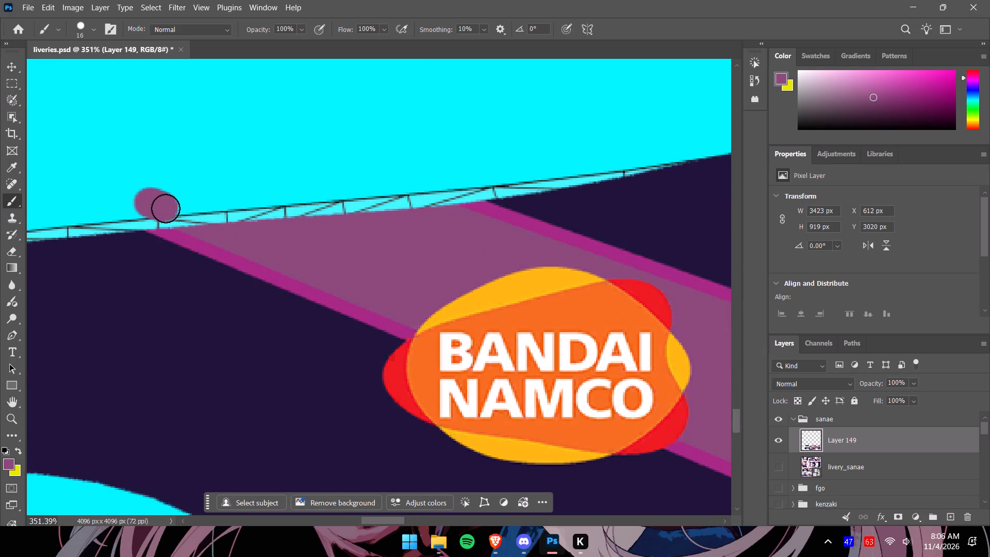
pyautogui.moveTo(166, 208); pyautogui.dragTo(228, 226)
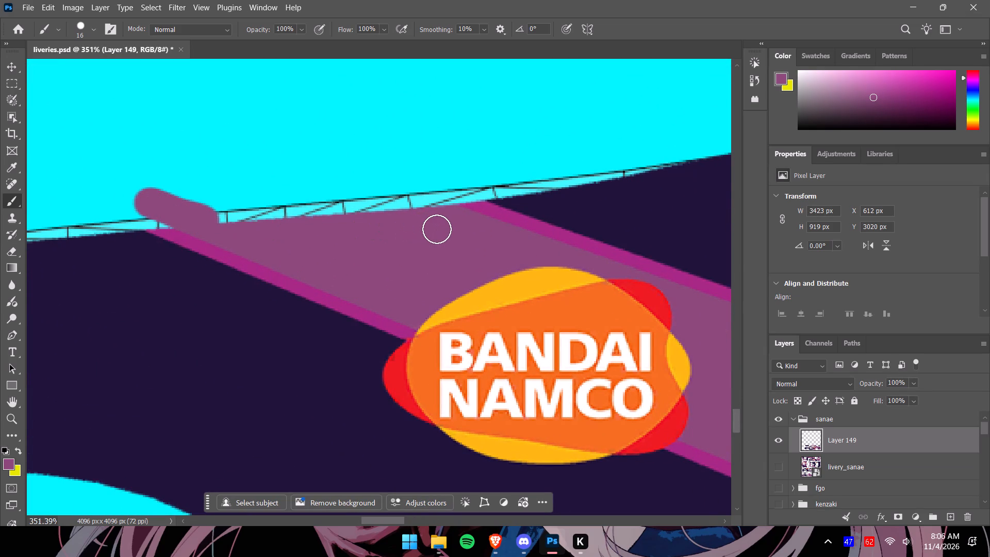
pyautogui.moveTo(452, 218); pyautogui.dragTo(450, 218)
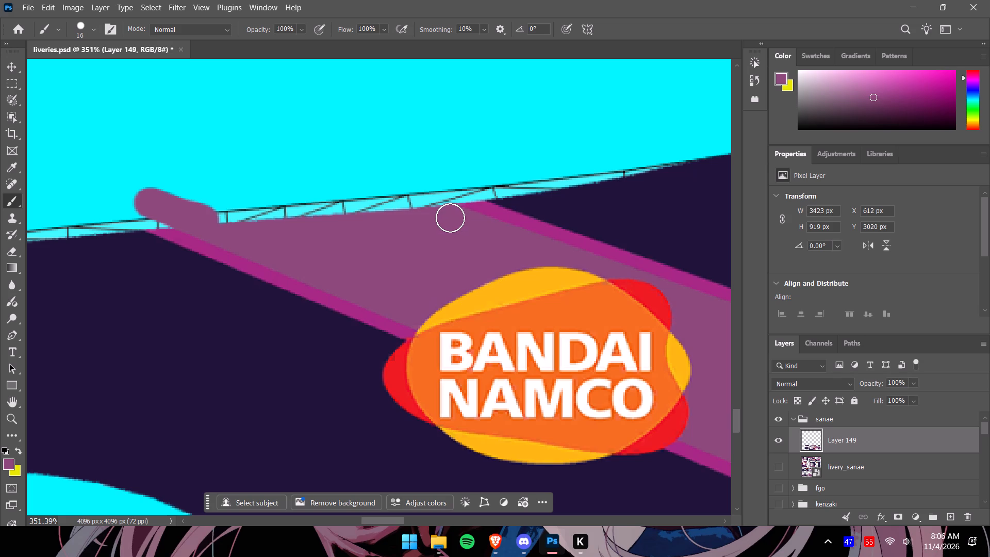
pyautogui.moveTo(450, 218); pyautogui.dragTo(351, 194)
pyautogui.moveTo(368, 200); pyautogui.dragTo(320, 204)
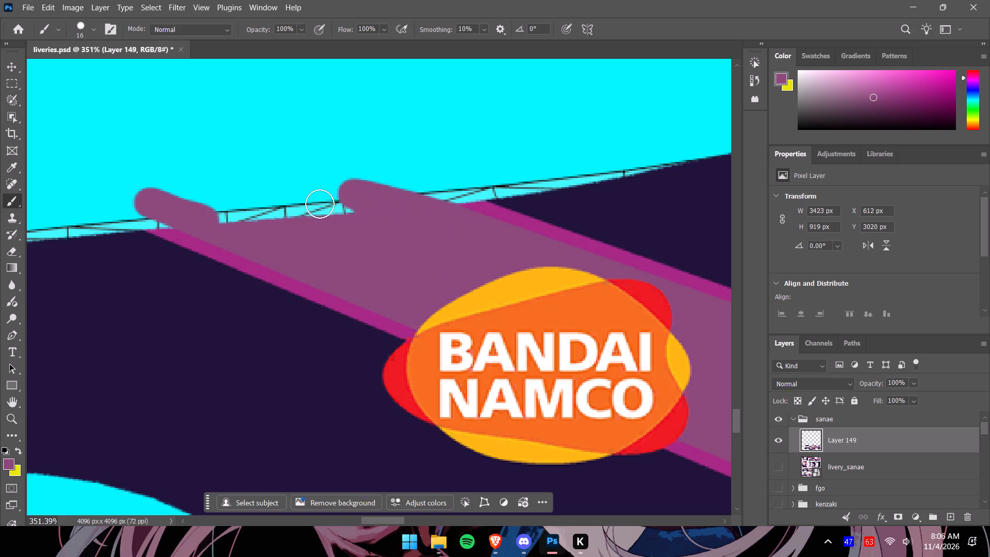
pyautogui.moveTo(320, 204); pyautogui.dragTo(213, 218)
pyautogui.moveTo(196, 212); pyautogui.dragTo(334, 189)
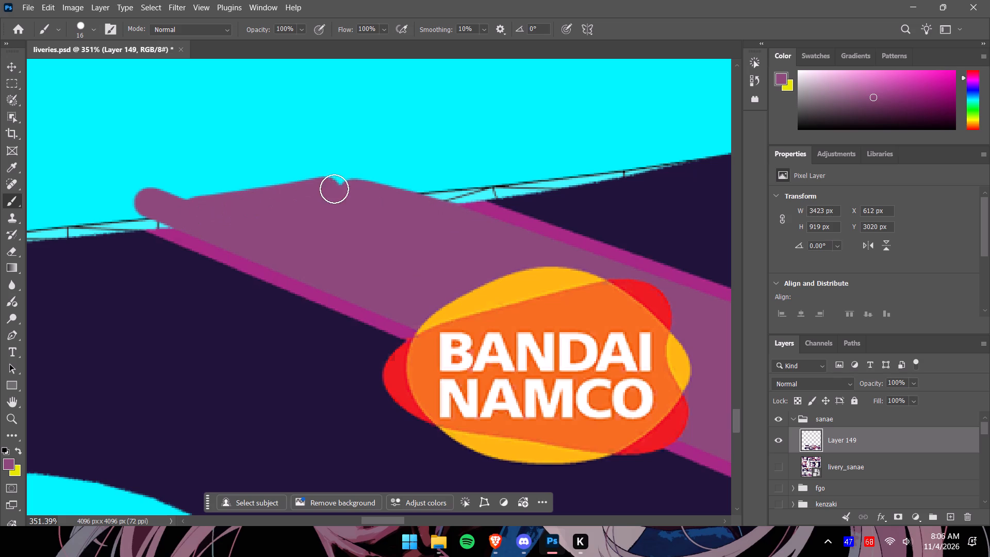
pyautogui.moveTo(334, 189); pyautogui.dragTo(348, 186)
# Sample the body navy and cover the upper-edge wireframe between the purple stripe and the windshield pillar base, following the stripe's magenta border.
pyautogui.keyDown('alt'); pyautogui.click(621, 201); pyautogui.keyUp('alt')
pyautogui.moveTo(690, 160); pyautogui.dragTo(662, 163)
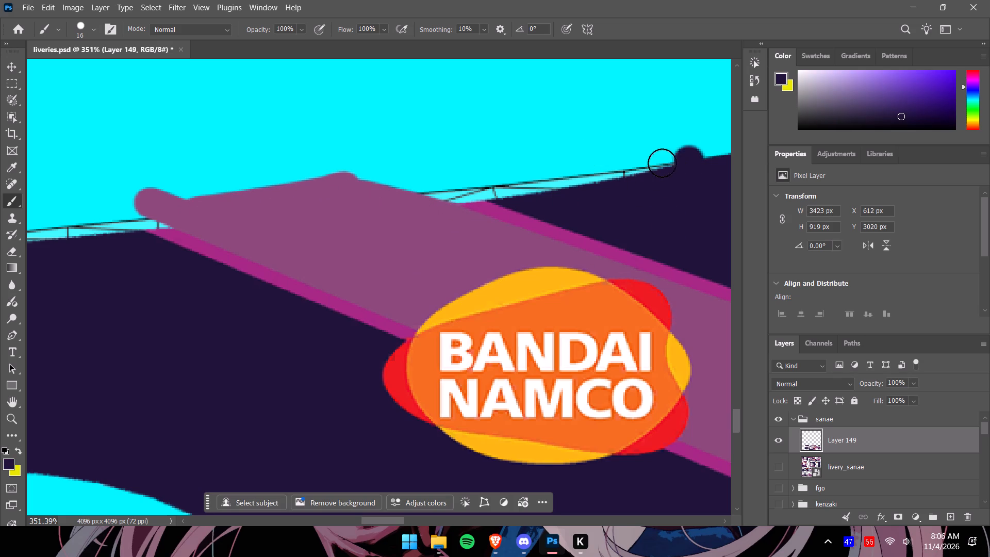
pyautogui.moveTo(662, 163); pyautogui.dragTo(476, 183)
pyautogui.moveTo(465, 166); pyautogui.dragTo(474, 174)
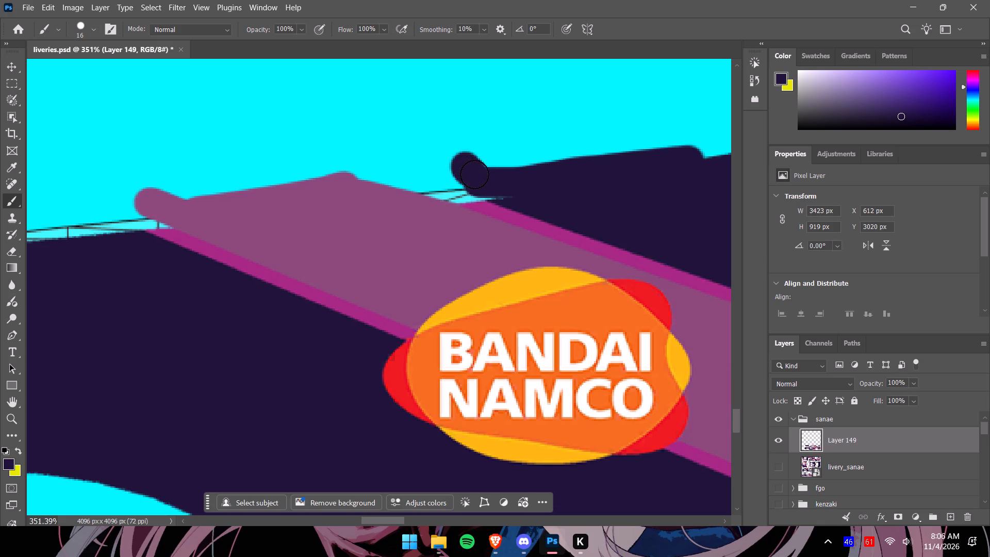
pyautogui.moveTo(474, 174); pyautogui.dragTo(497, 191)
pyautogui.moveTo(497, 191); pyautogui.dragTo(490, 189)
pyautogui.hotkey('ctrl', 'z')
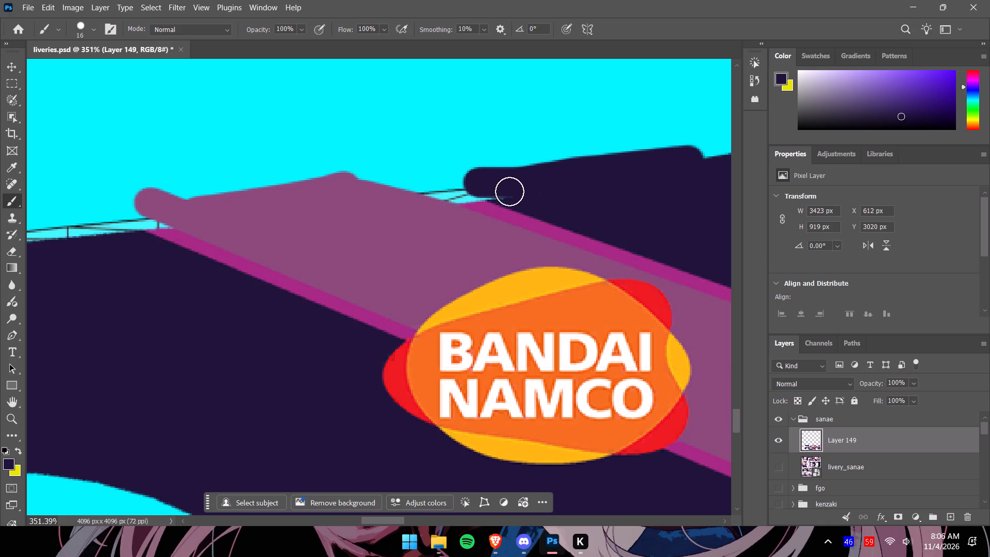
pyautogui.moveTo(510, 190); pyautogui.dragTo(498, 187)
pyautogui.moveTo(498, 187); pyautogui.dragTo(474, 182)
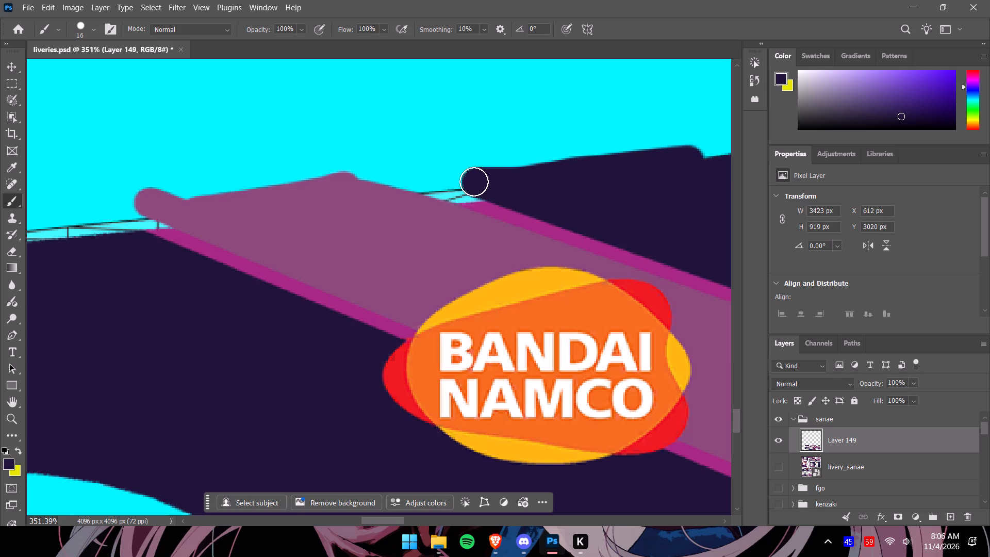
pyautogui.moveTo(474, 182); pyautogui.dragTo(445, 168)
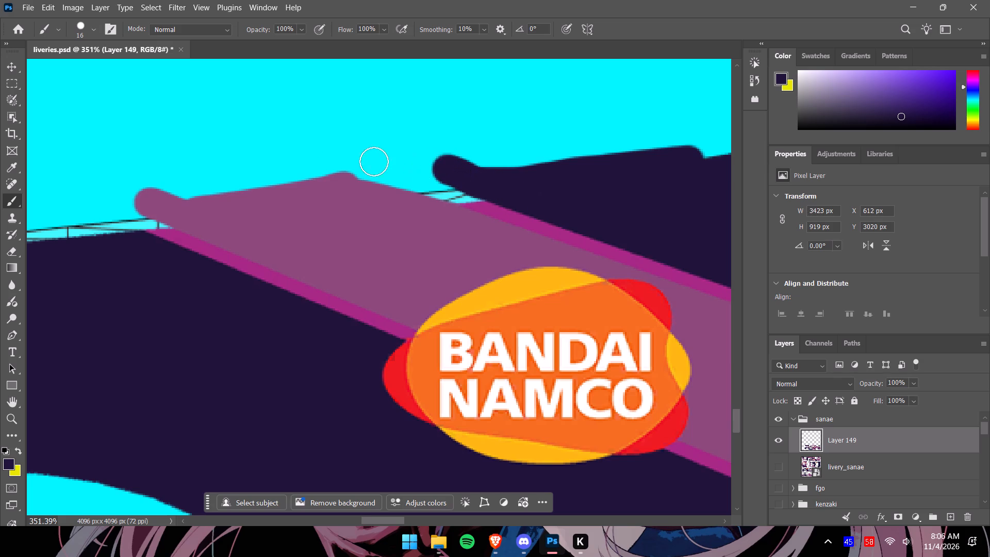
# Fill the curved wireframe notch at the fender's front tip with navy, including the thin vertical seam below it and leftover specks.
pyautogui.keyDown('alt'); pyautogui.scroll(-9, 139, 189); pyautogui.keyUp('alt')
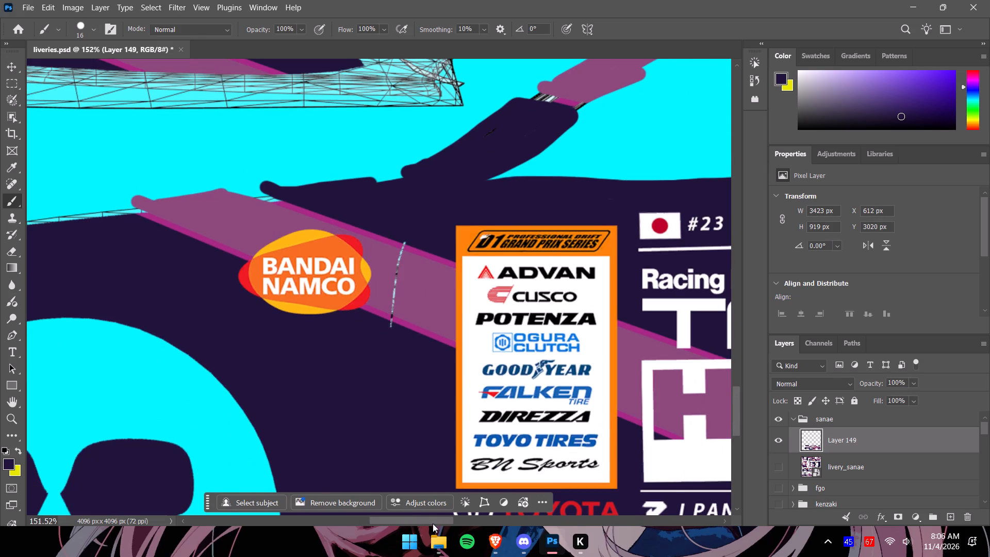
pyautogui.moveTo(429, 522); pyautogui.dragTo(384, 513)
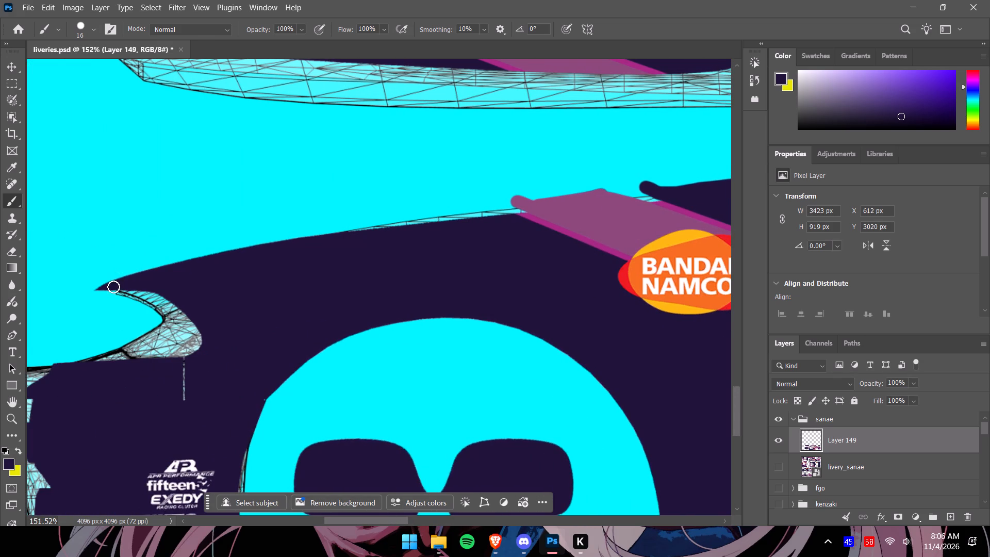
pyautogui.moveTo(114, 291); pyautogui.dragTo(151, 324)
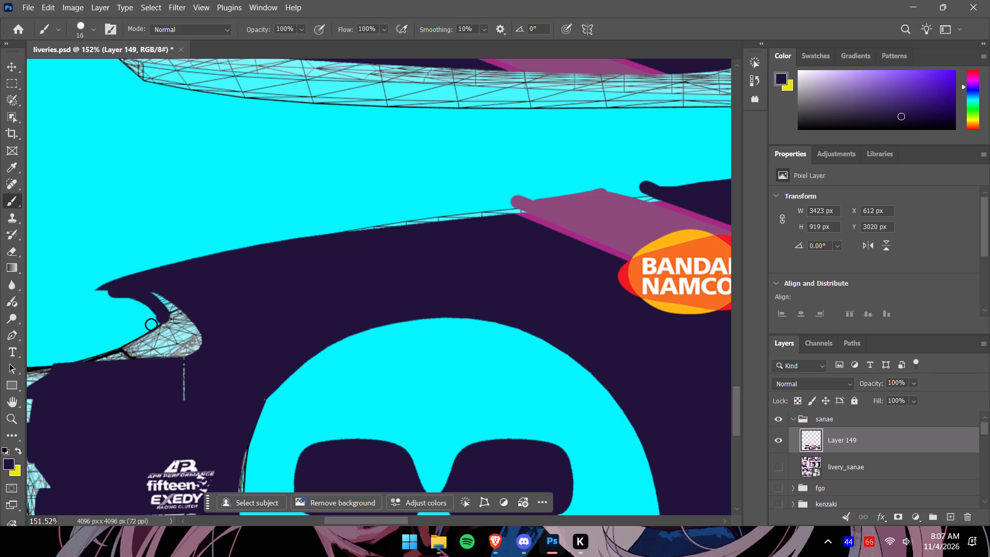
pyautogui.moveTo(151, 324); pyautogui.dragTo(187, 397)
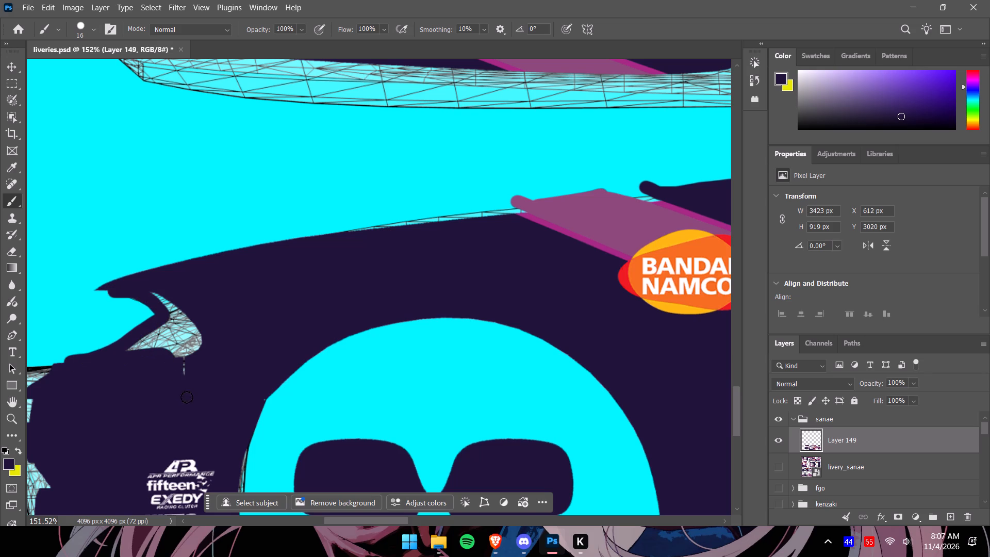
pyautogui.moveTo(187, 397); pyautogui.dragTo(187, 318)
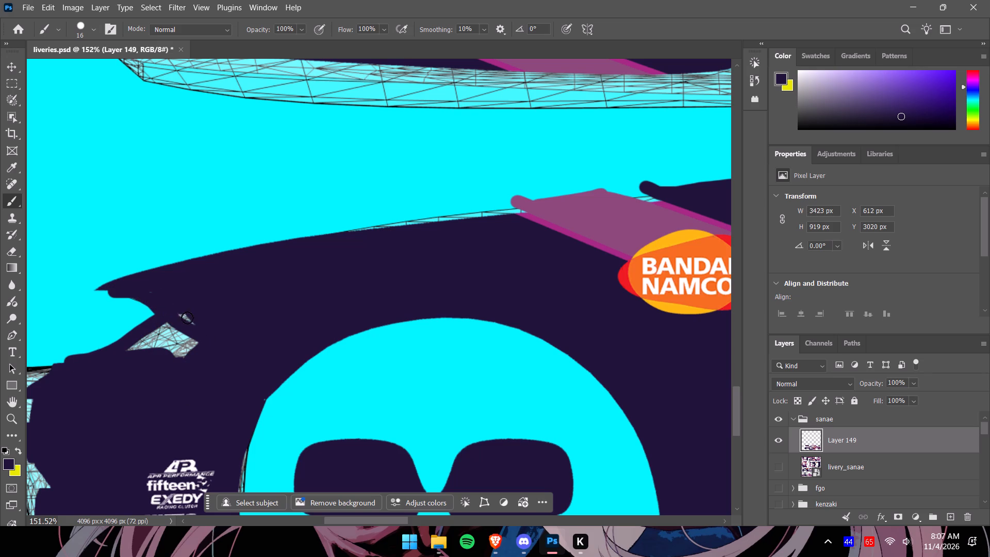
pyautogui.moveTo(187, 318); pyautogui.dragTo(131, 349)
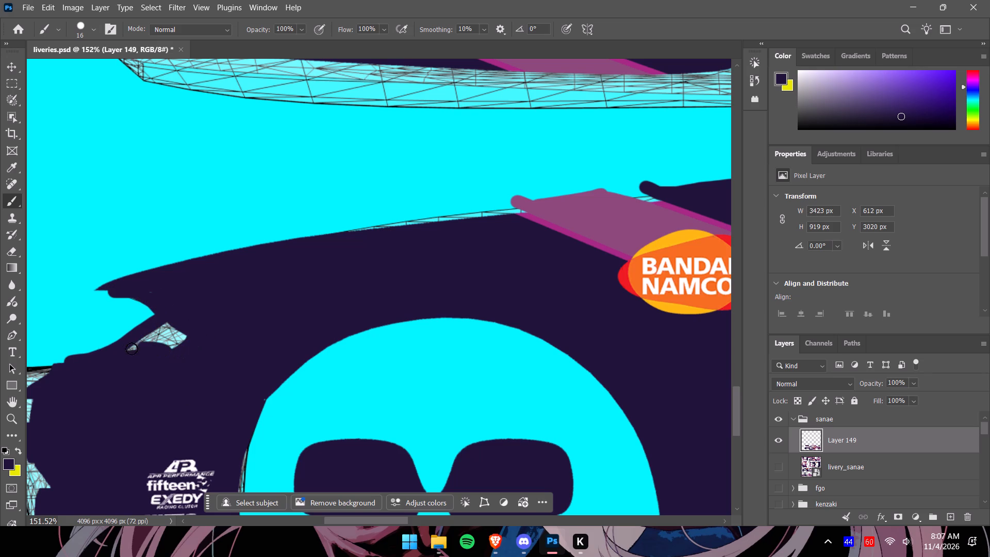
pyautogui.moveTo(131, 349); pyautogui.dragTo(158, 345)
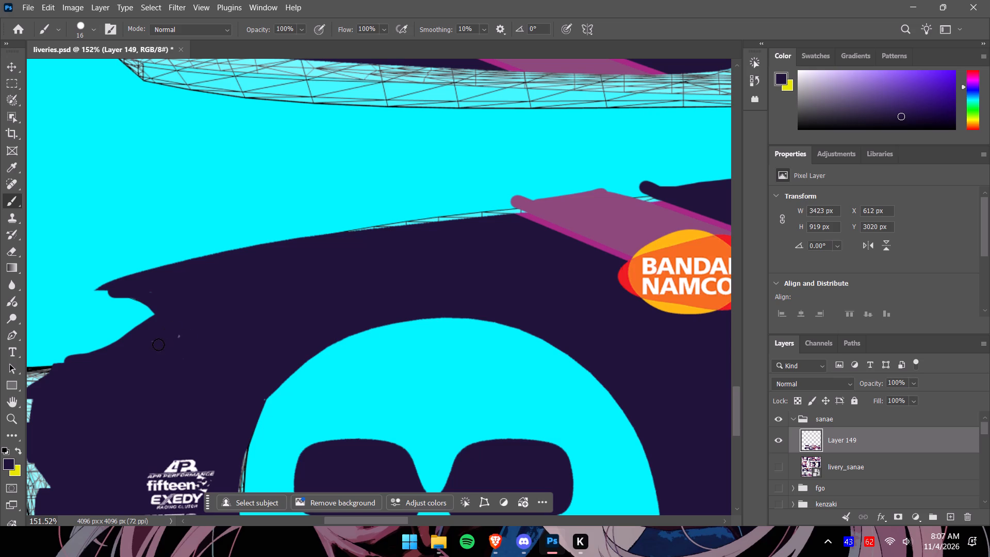
pyautogui.moveTo(158, 345); pyautogui.dragTo(146, 292)
# Paint navy along the wheel arch edge beside the APR, fifteen52 and EXEDY logos, including the adjoining lower corner of the bumper.
pyautogui.moveTo(286, 380); pyautogui.dragTo(260, 408)
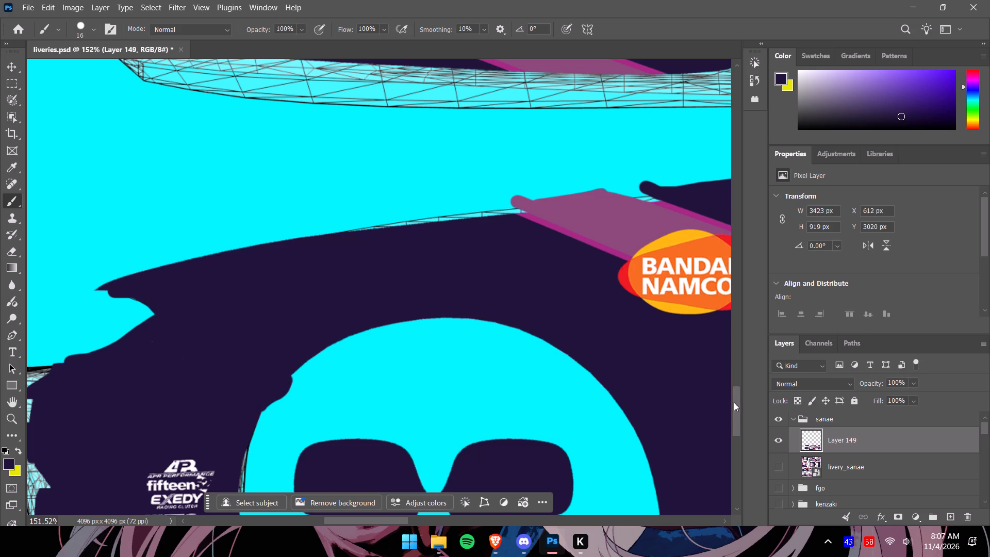
pyautogui.moveTo(734, 402); pyautogui.dragTo(741, 425)
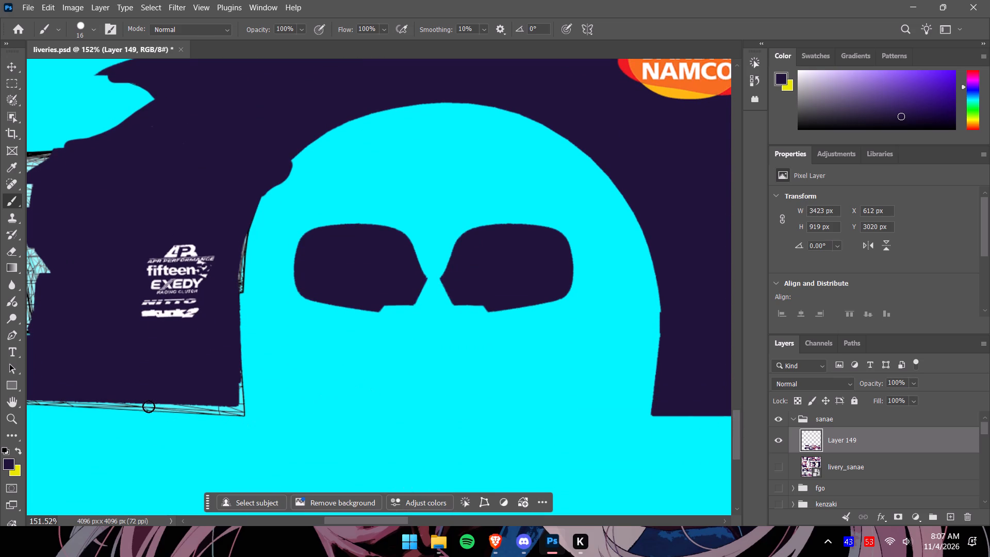
pyautogui.moveTo(148, 406); pyautogui.dragTo(245, 413)
pyautogui.moveTo(186, 408); pyautogui.dragTo(205, 409)
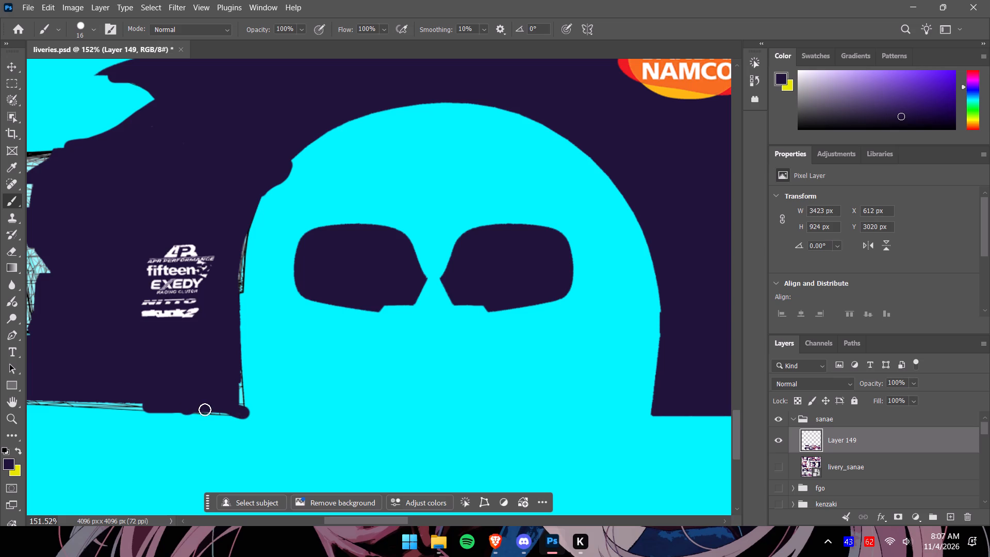
pyautogui.moveTo(205, 409); pyautogui.dragTo(246, 364)
pyautogui.moveTo(241, 393); pyautogui.dragTo(242, 352)
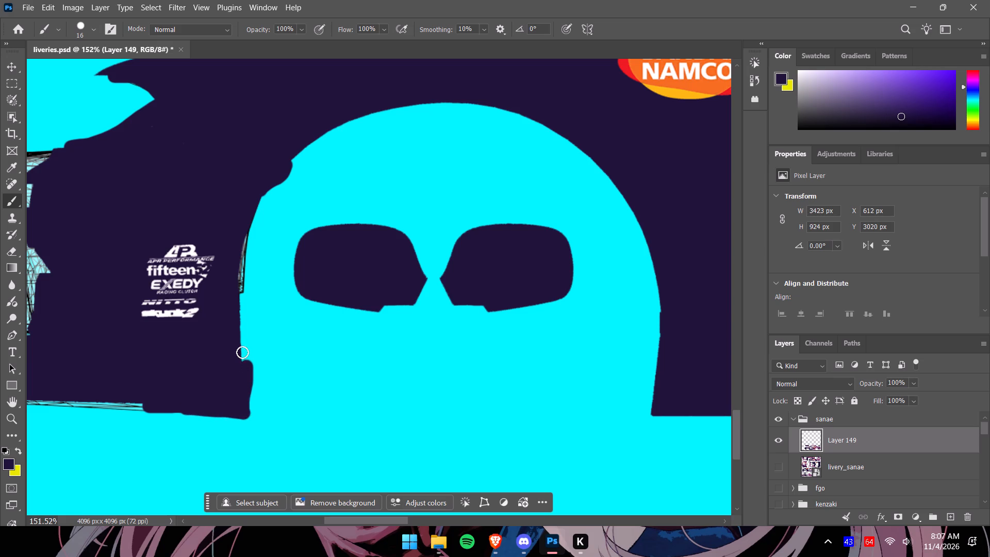
pyautogui.moveTo(242, 352); pyautogui.dragTo(247, 232)
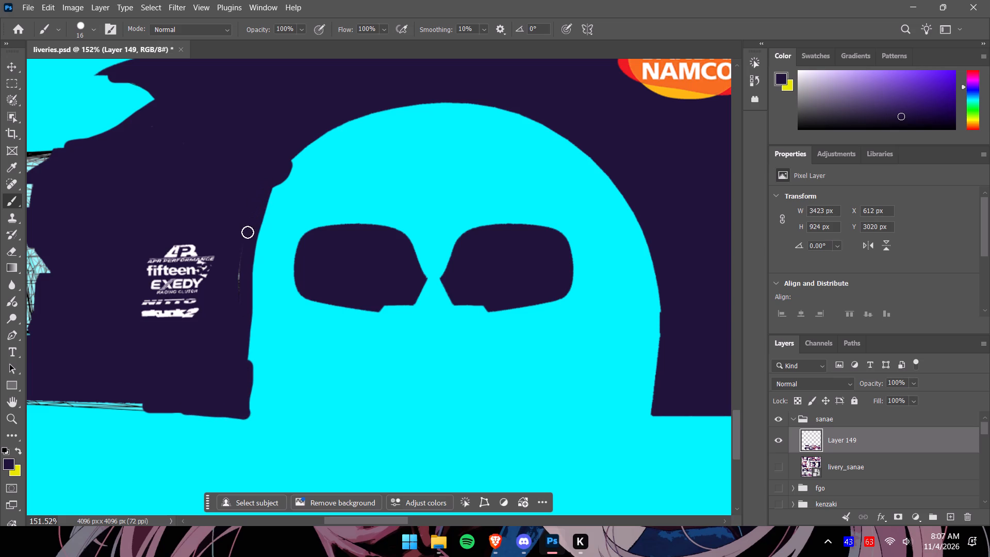
pyautogui.moveTo(247, 232); pyautogui.dragTo(229, 297)
pyautogui.moveTo(239, 259); pyautogui.dragTo(240, 341)
# Cover the rest of the bumper's bottom-edge wireframe with navy, including its lower front lip.
pyautogui.moveTo(399, 519); pyautogui.dragTo(381, 519)
pyautogui.moveTo(316, 405); pyautogui.dragTo(295, 405)
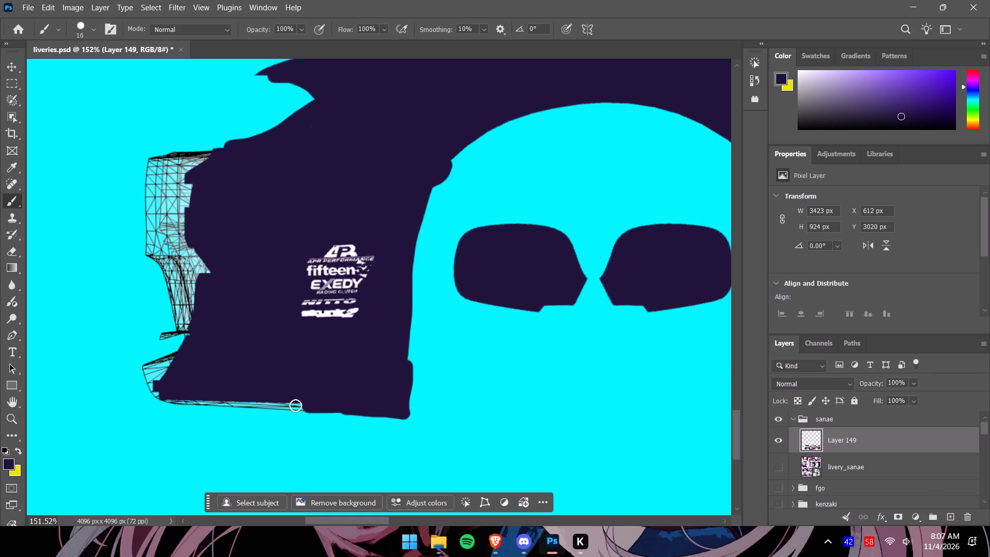
pyautogui.moveTo(295, 405); pyautogui.dragTo(149, 393)
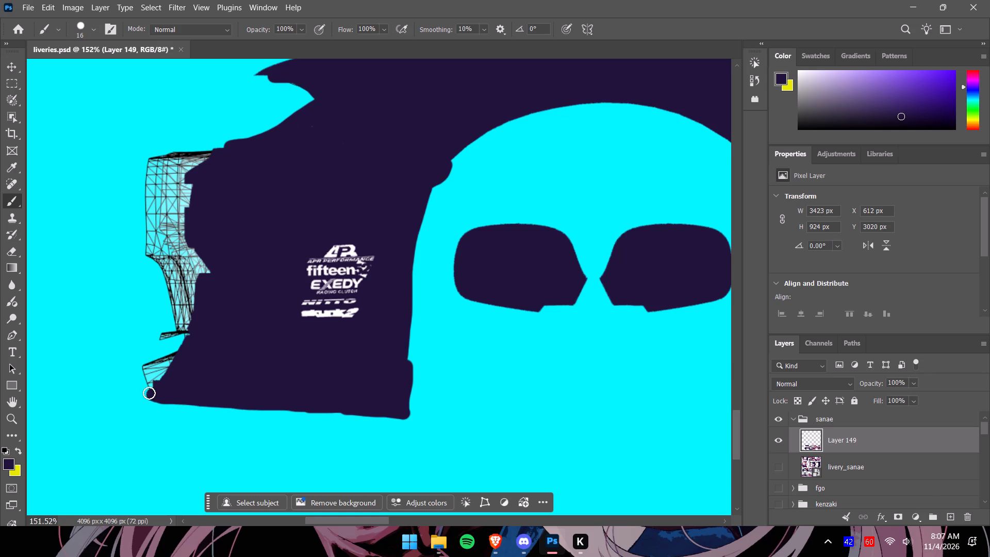
pyautogui.moveTo(149, 393); pyautogui.dragTo(156, 385)
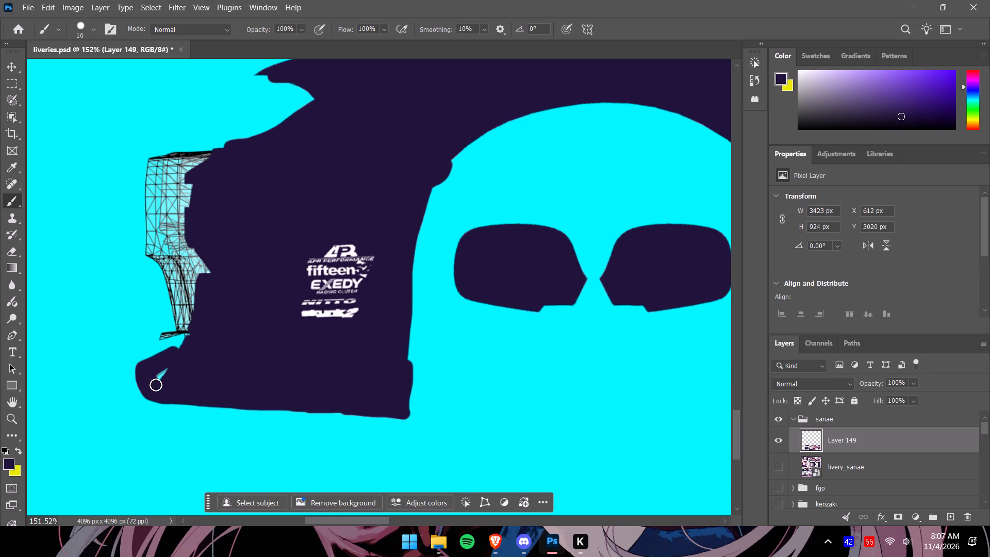
# Paint navy over the wireframe at the bumper's front end, covering its outer edge, top edge, narrow lower section and interior.
pyautogui.moveTo(156, 385); pyautogui.dragTo(171, 333)
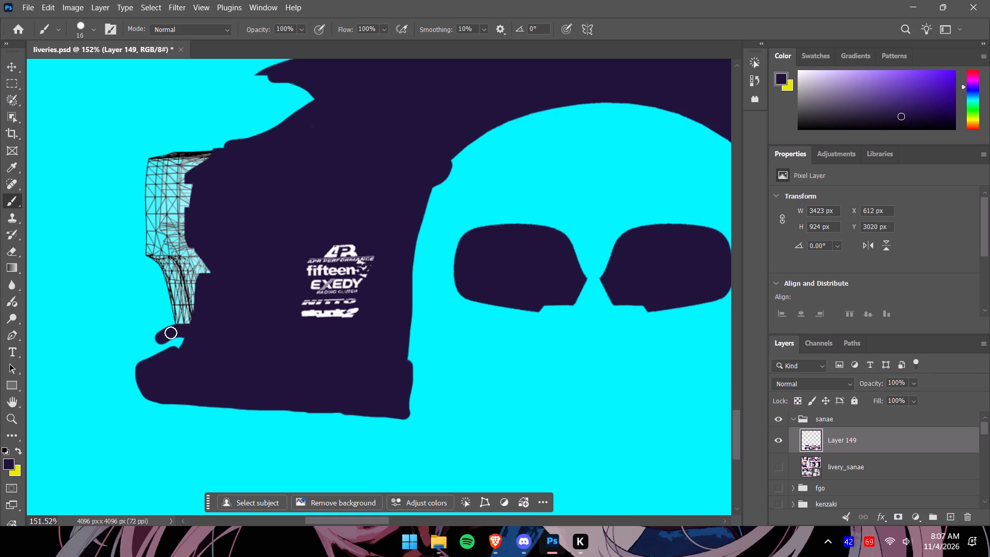
pyautogui.moveTo(171, 333); pyautogui.dragTo(151, 255)
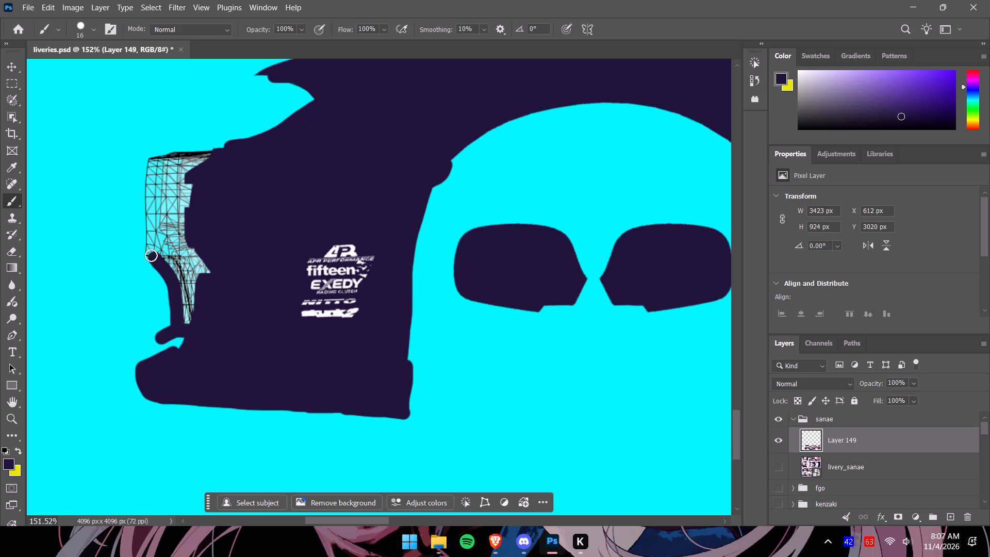
pyautogui.moveTo(151, 255); pyautogui.dragTo(148, 158)
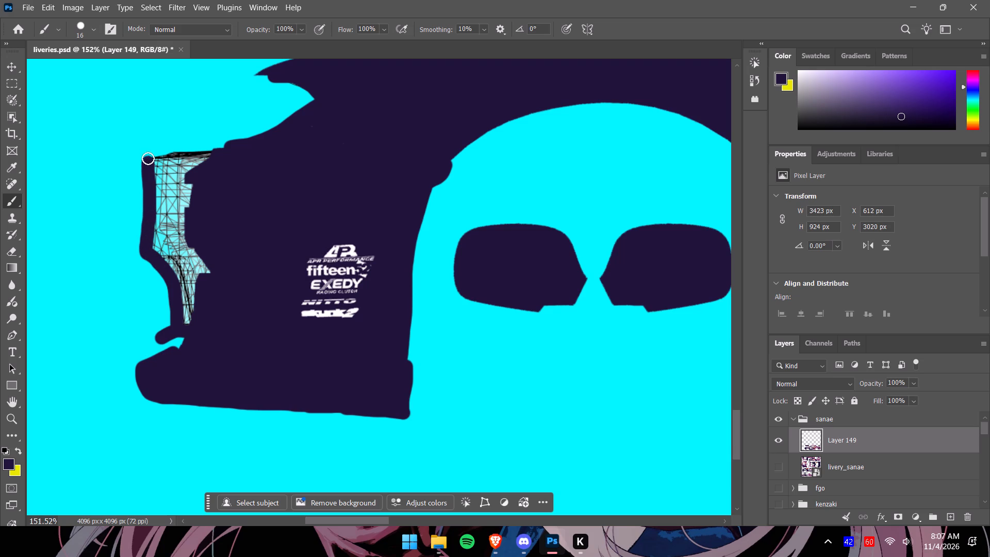
pyautogui.moveTo(148, 158); pyautogui.dragTo(157, 168)
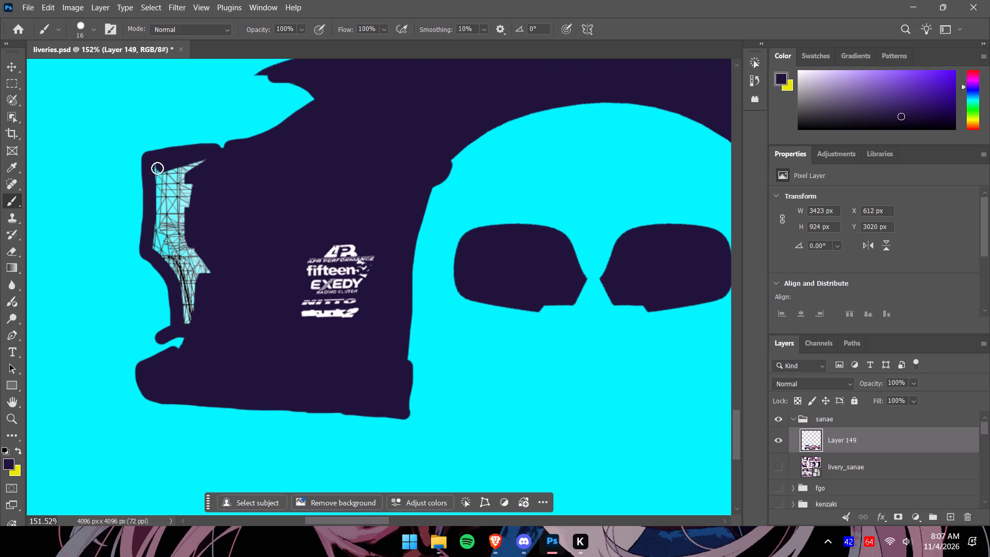
pyautogui.moveTo(157, 168); pyautogui.dragTo(156, 247)
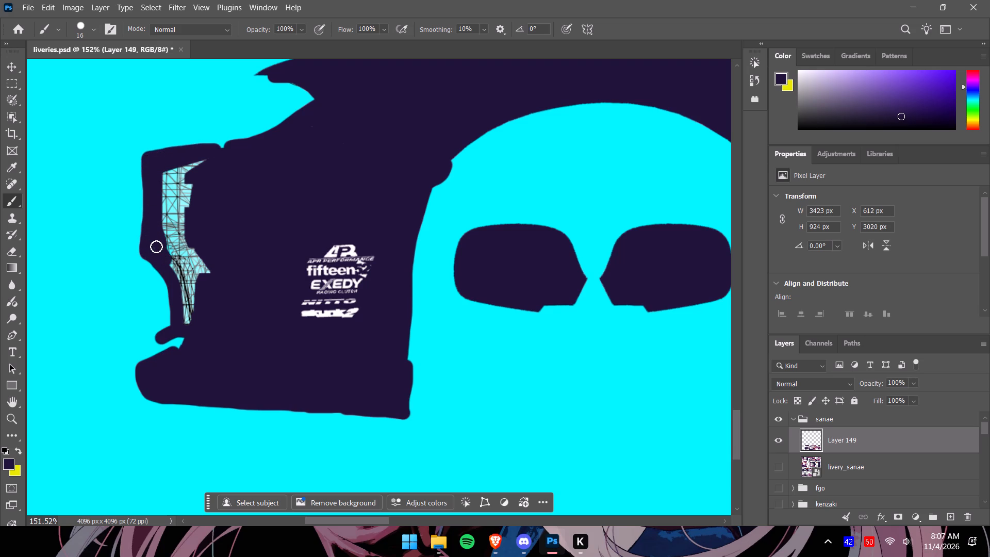
pyautogui.moveTo(156, 247); pyautogui.dragTo(205, 267)
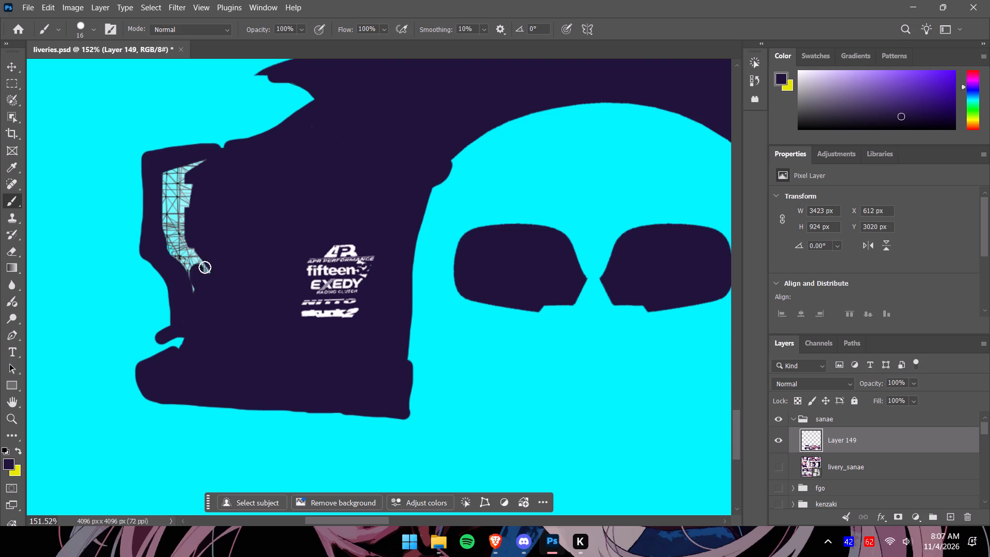
pyautogui.moveTo(205, 267); pyautogui.dragTo(185, 255)
pyautogui.moveTo(185, 255); pyautogui.dragTo(175, 225)
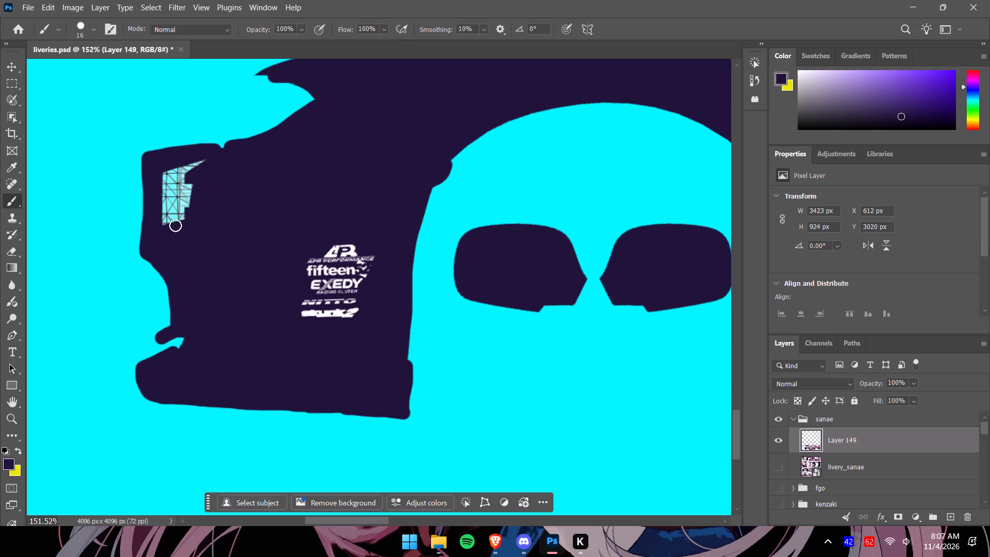
pyautogui.moveTo(175, 225); pyautogui.dragTo(184, 198)
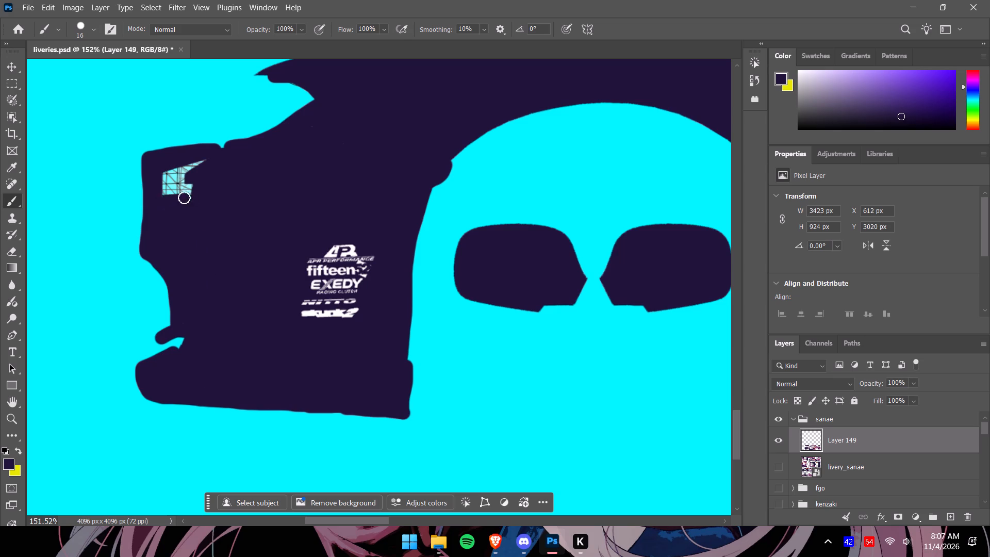
pyautogui.moveTo(184, 198); pyautogui.dragTo(209, 163)
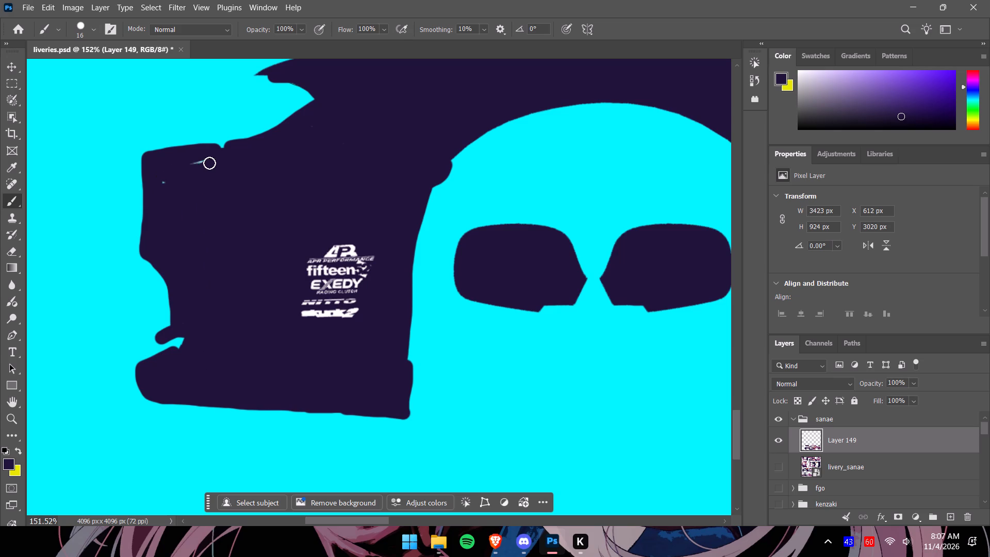
pyautogui.moveTo(209, 163); pyautogui.dragTo(185, 205)
# Cover the thin wireframe strip along the fender's upper edge with navy, from above the wheel arch up to the purple stripe.
pyautogui.keyDown('alt'); pyautogui.scroll(-7, 199, 204); pyautogui.keyUp('alt')
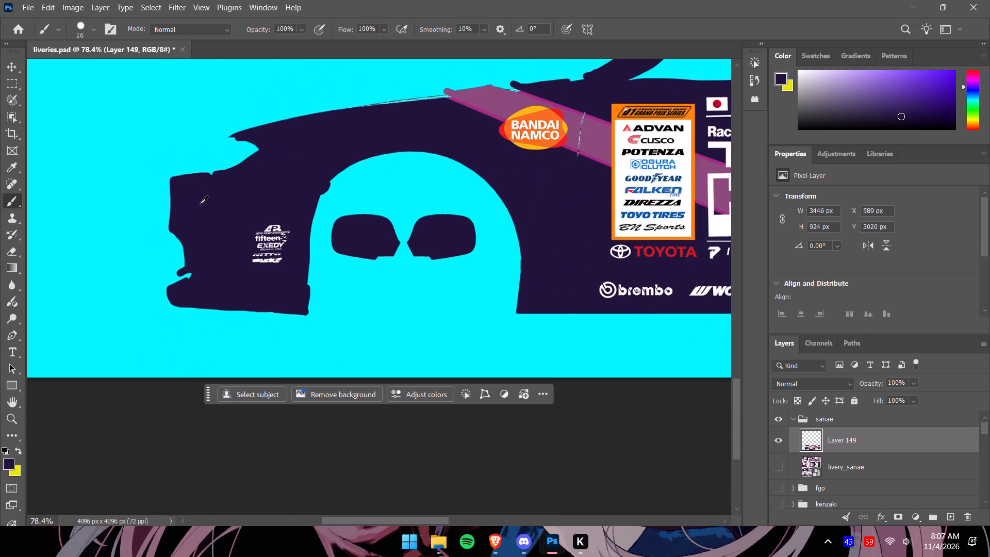
pyautogui.keyDown('alt'); pyautogui.scroll(-3, 200, 204); pyautogui.keyUp('alt')
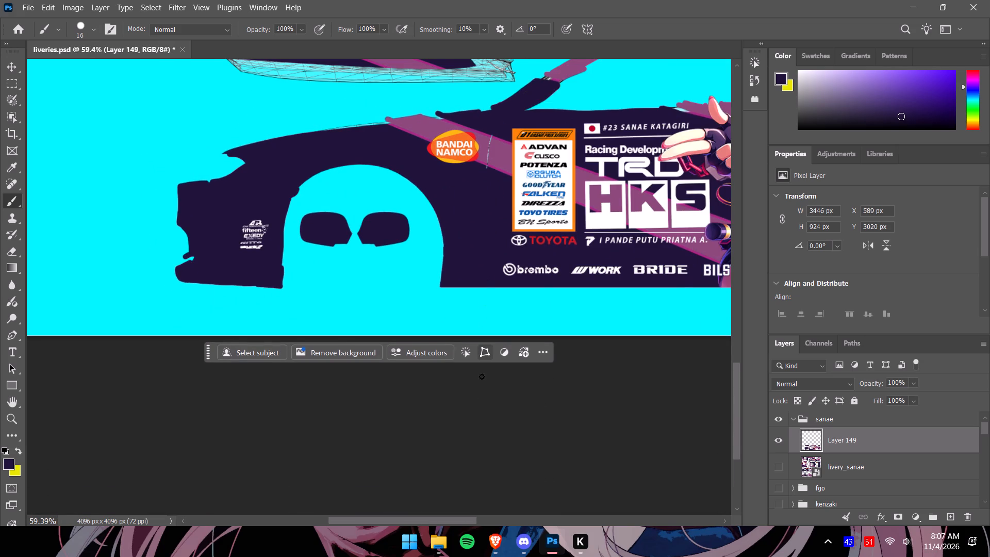
pyautogui.keyDown('alt'); pyautogui.scroll(-4, 518, 347); pyautogui.keyUp('alt')
pyautogui.keyDown('alt'); pyautogui.scroll(-3, 588, 329); pyautogui.keyUp('alt')
pyautogui.moveTo(448, 521); pyautogui.dragTo(553, 504)
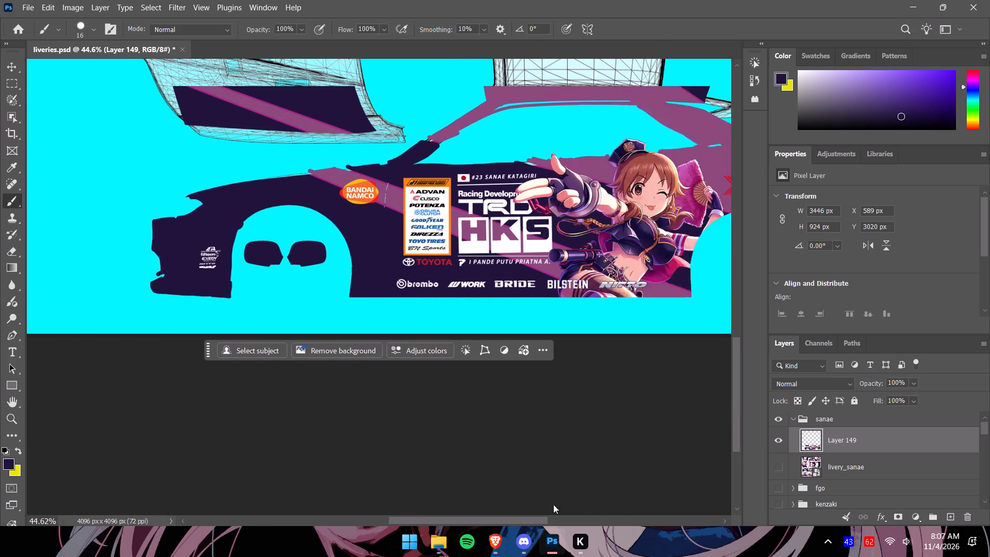
pyautogui.moveTo(553, 504); pyautogui.dragTo(485, 503)
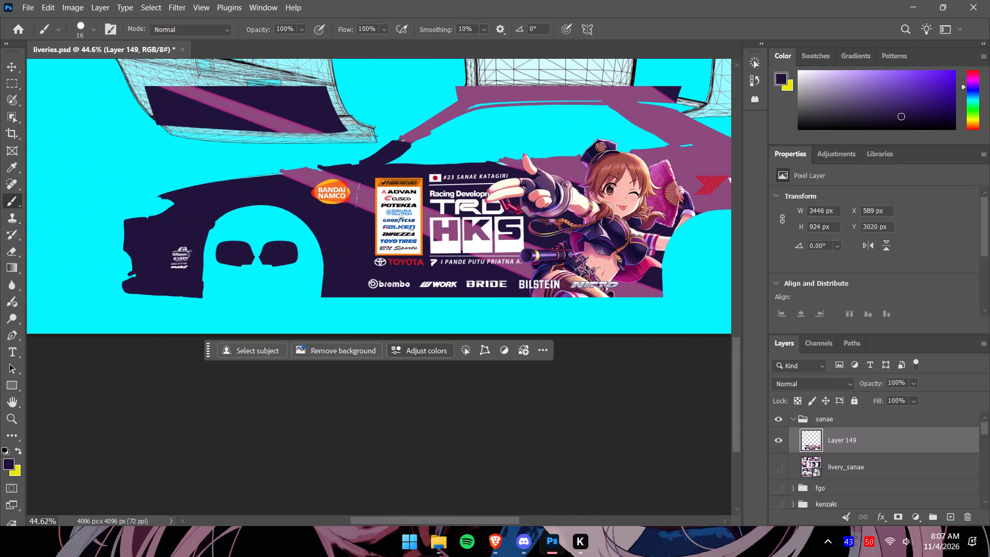
pyautogui.keyDown('alt'); pyautogui.scroll(12, 295, 182); pyautogui.keyUp('alt')
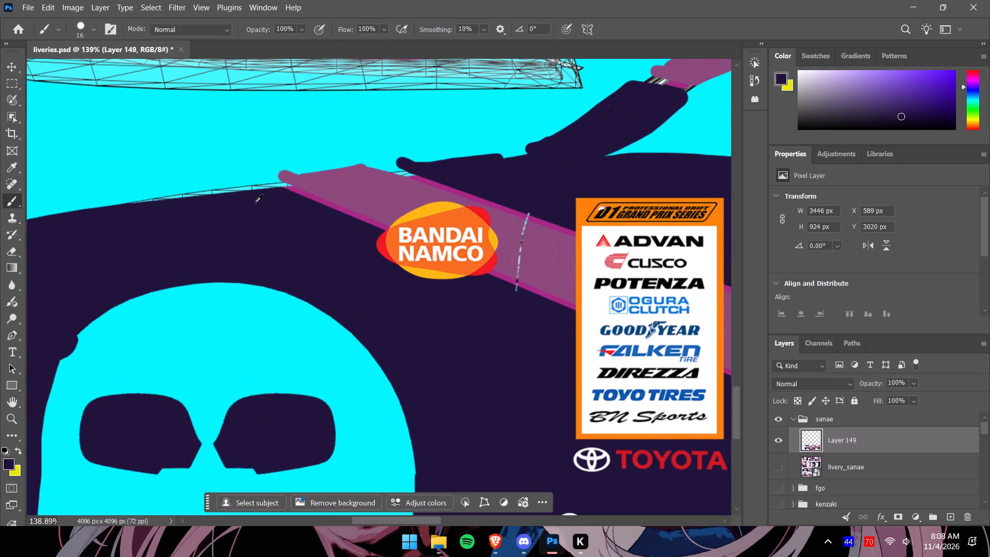
pyautogui.keyDown('alt'); pyautogui.scroll(8, 255, 202); pyautogui.keyUp('alt')
pyautogui.keyDown('alt'); pyautogui.scroll(-5, 102, 208); pyautogui.keyUp('alt')
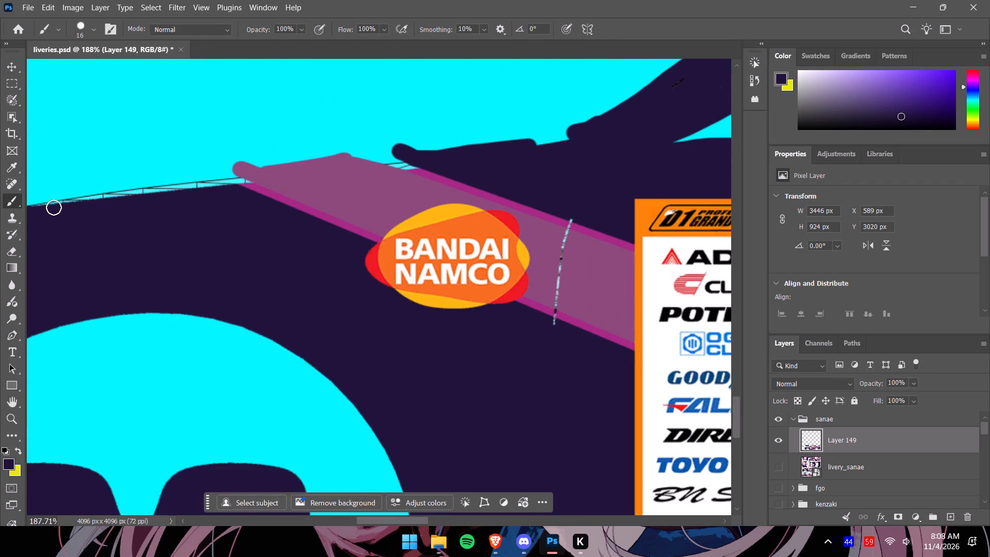
pyautogui.moveTo(52, 204); pyautogui.dragTo(71, 202)
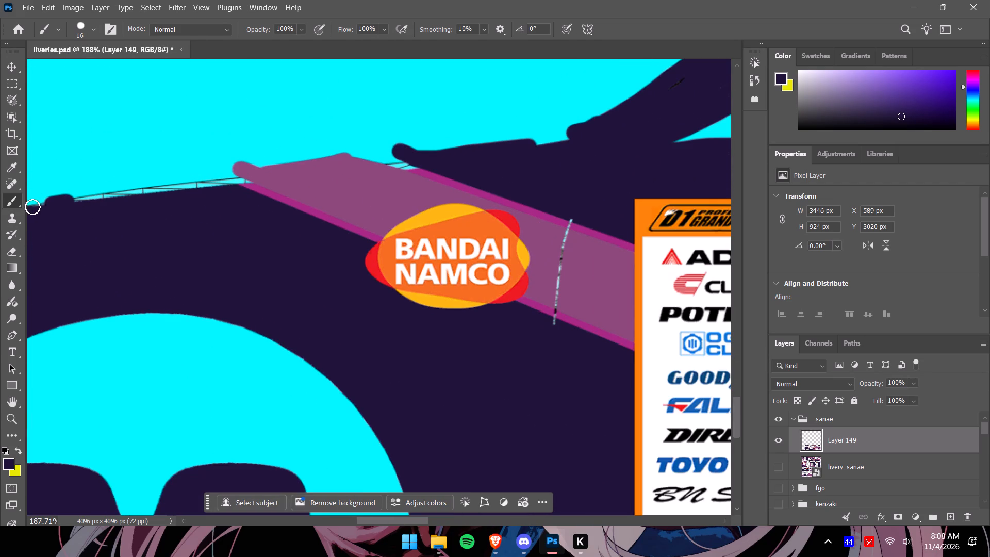
pyautogui.moveTo(50, 199); pyautogui.dragTo(186, 187)
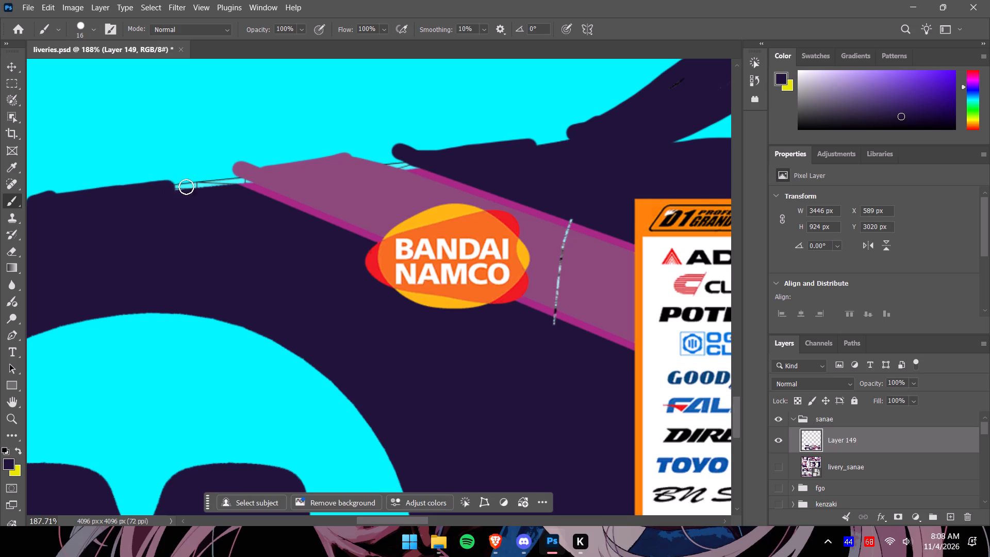
pyautogui.moveTo(186, 187); pyautogui.dragTo(230, 190)
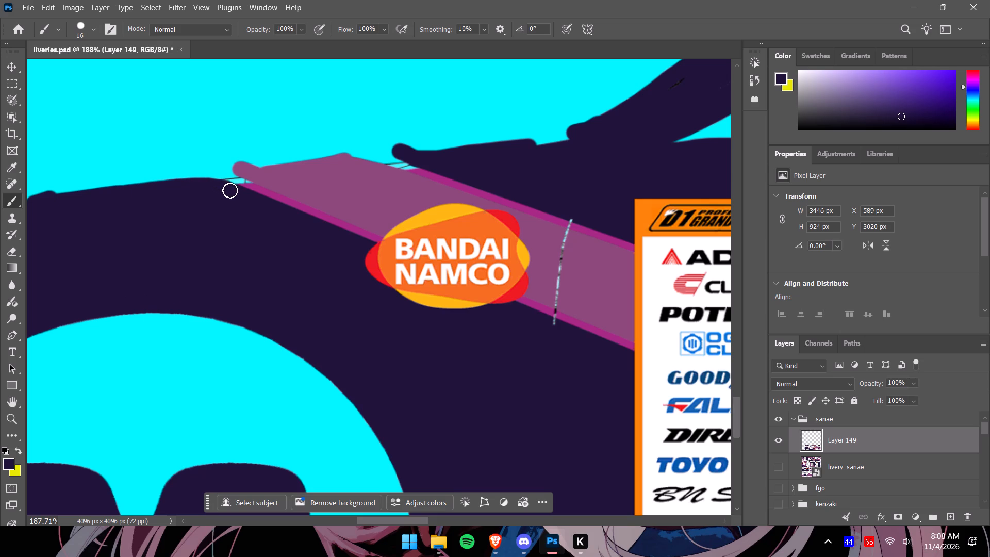
pyautogui.moveTo(230, 190); pyautogui.dragTo(230, 191)
pyautogui.moveTo(230, 191); pyautogui.dragTo(238, 196)
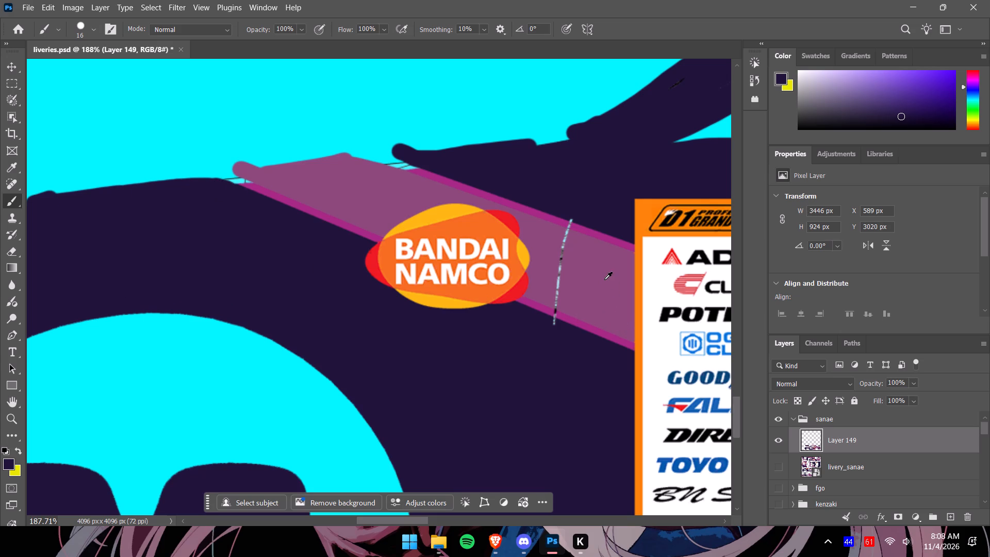
# Sample the stripe's purple and paint over the seam line crossing its interior between the BANDAI NAMCO logo and the sponsor board.
pyautogui.keyDown('alt'); pyautogui.click(604, 280); pyautogui.keyUp('alt')
pyautogui.click(599, 299)
pyautogui.keyDown('alt'); pyautogui.scroll(10, 620, 279); pyautogui.keyUp('alt')
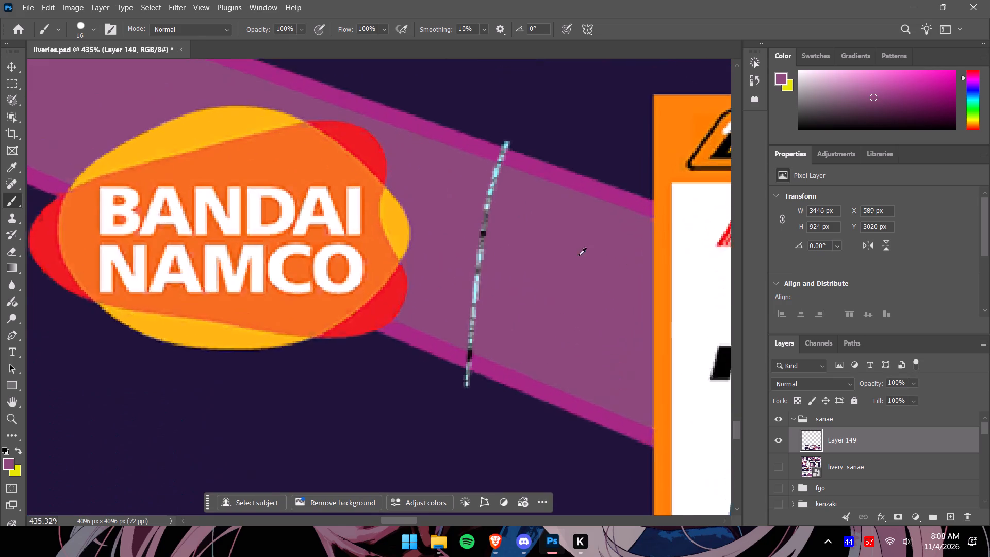
pyautogui.keyDown('alt'); pyautogui.scroll(2, 579, 255); pyautogui.keyUp('alt')
pyautogui.click(460, 153)
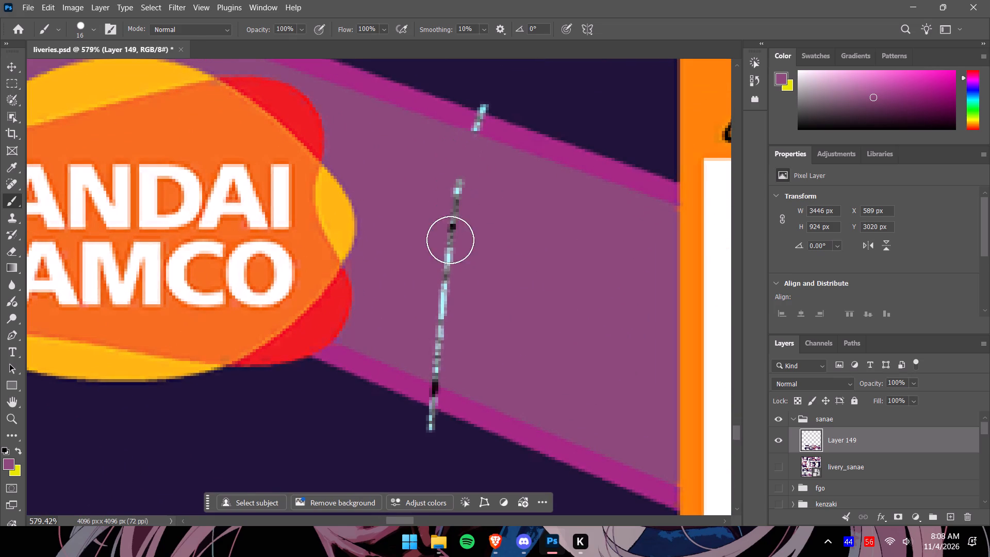
pyautogui.click(443, 362)
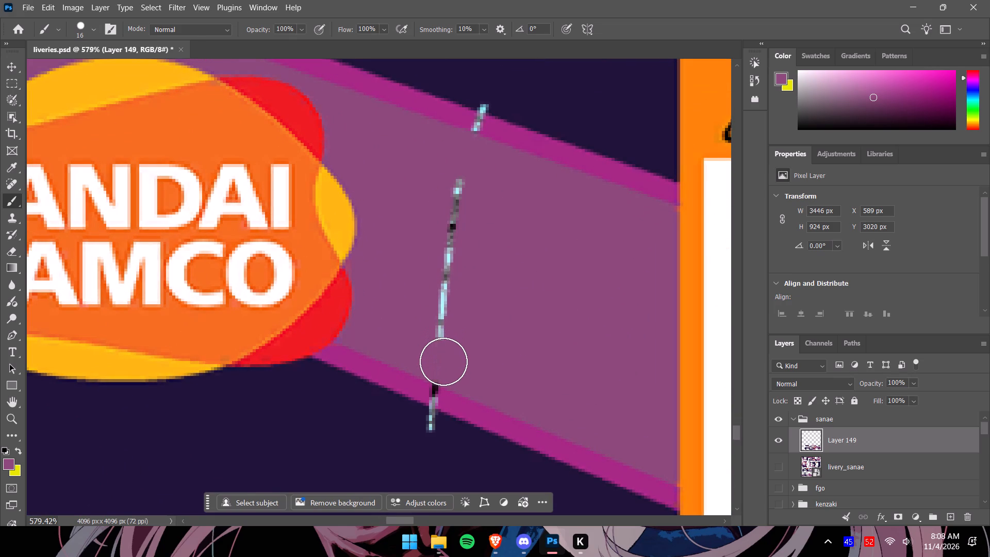
pyautogui.moveTo(442, 359); pyautogui.dragTo(458, 179)
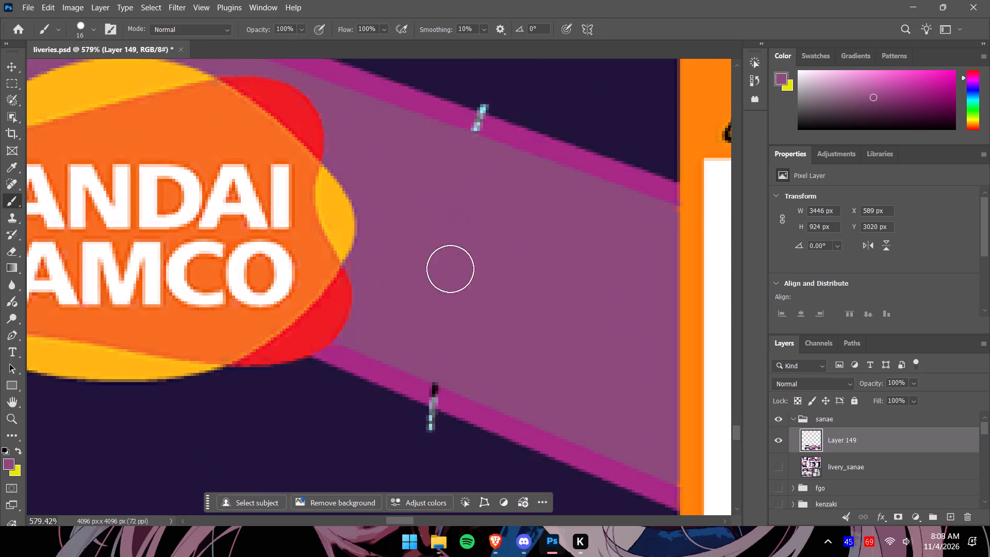
# Sample the body navy and cover the seam's two ends that extend beyond the stripe's magenta borders.
pyautogui.keyDown('alt'); pyautogui.click(402, 433); pyautogui.keyUp('alt')
pyautogui.moveTo(432, 454); pyautogui.dragTo(426, 432)
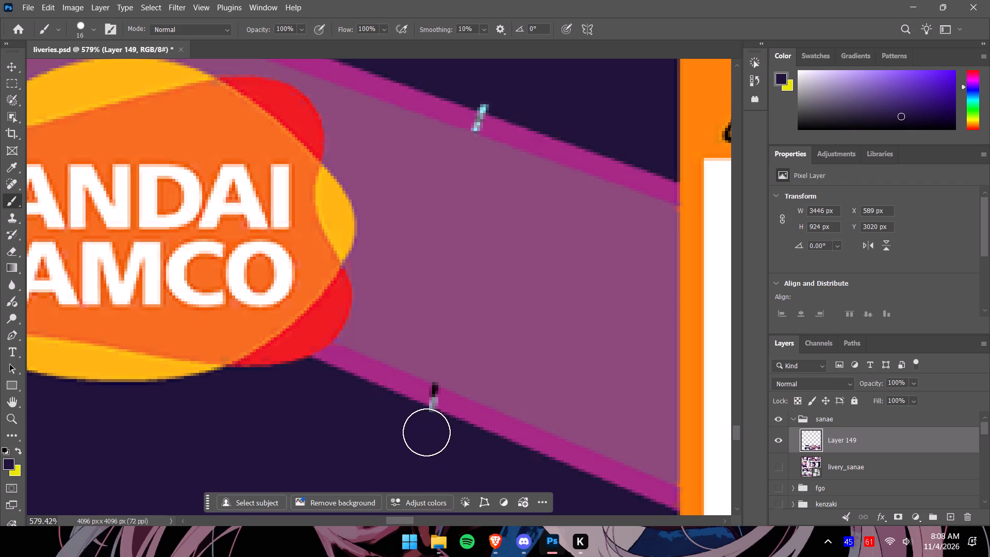
pyautogui.moveTo(426, 432); pyautogui.dragTo(419, 432)
pyautogui.moveTo(496, 88); pyautogui.dragTo(493, 86)
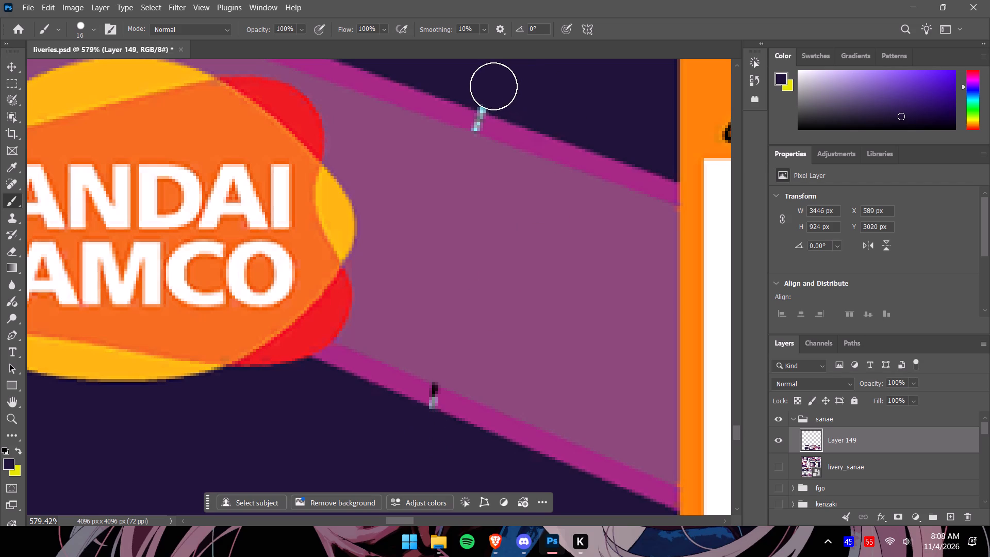
pyautogui.moveTo(493, 86); pyautogui.dragTo(491, 89)
# Sample the border magenta, set the brush size to 2 px, and paint over the seam remnant in the stripe's lower border.
pyautogui.keyDown('alt'); pyautogui.click(409, 383); pyautogui.keyUp('alt')
pyautogui.click(93, 34)
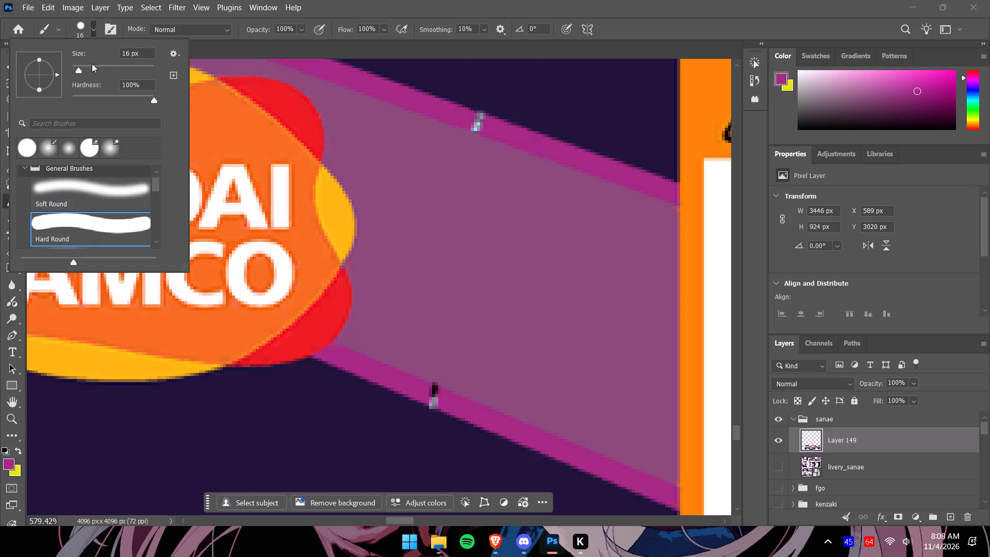
pyautogui.moveTo(152, 58); pyautogui.dragTo(101, 49)
pyautogui.press('2')
pyautogui.moveTo(145, 54); pyautogui.dragTo(108, 52)
pyautogui.press('2')
pyautogui.moveTo(441, 396); pyautogui.dragTo(441, 395)
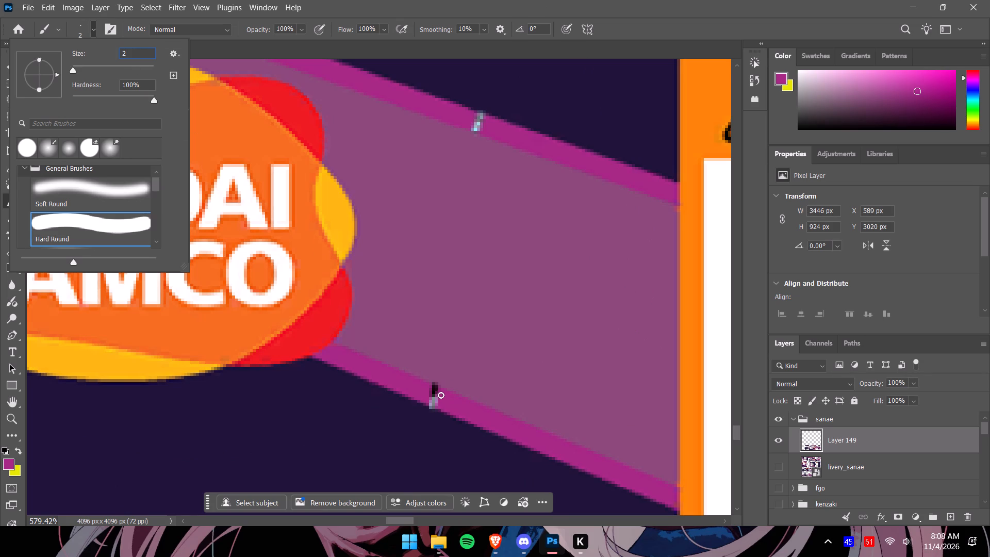
pyautogui.moveTo(441, 395); pyautogui.dragTo(431, 387)
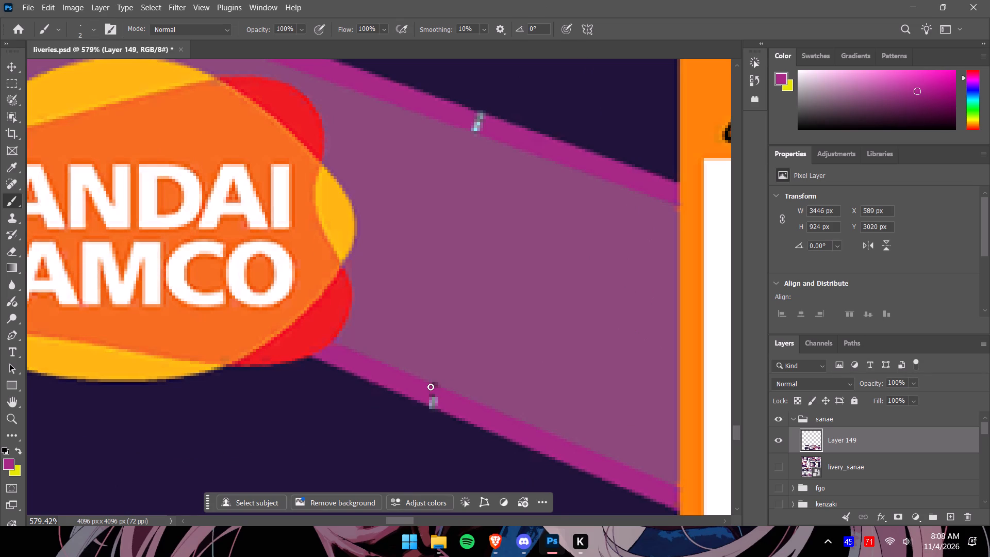
pyautogui.moveTo(431, 387); pyautogui.dragTo(438, 404)
pyautogui.moveTo(438, 404); pyautogui.dragTo(440, 408)
# Paint over the seam remnant in the stripe's upper magenta border, between the BANDAI NAMCO logo and the sponsor board.
pyautogui.moveTo(472, 114); pyautogui.dragTo(488, 121)
pyautogui.moveTo(488, 121); pyautogui.dragTo(472, 129)
pyautogui.moveTo(472, 129); pyautogui.dragTo(489, 123)
# Extend the stripe's lower magenta border over the wireframe gap at its upper end, where it meets the navy fender edge.
pyautogui.keyDown('alt'); pyautogui.scroll(-4, 485, 124); pyautogui.keyUp('alt')
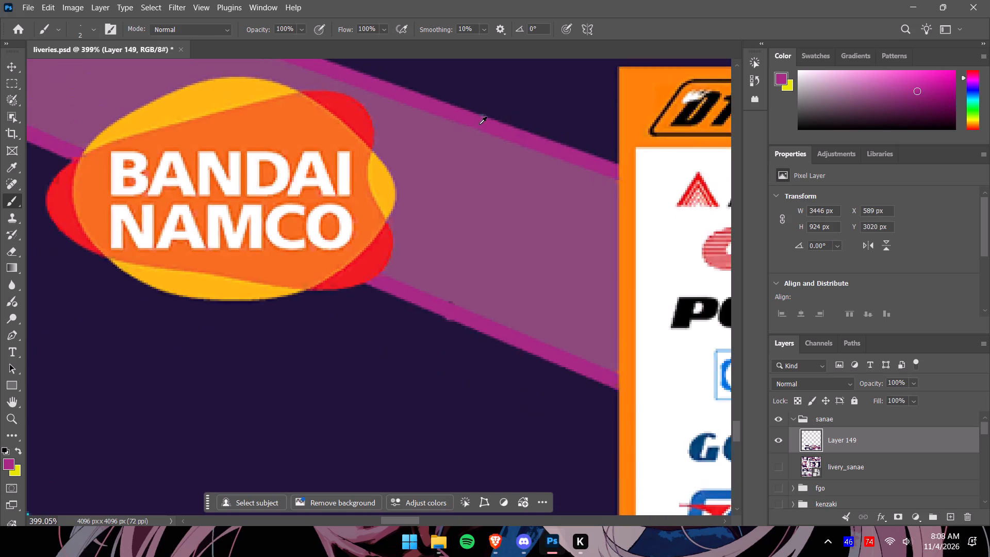
pyautogui.keyDown('alt'); pyautogui.scroll(-7, 479, 124); pyautogui.keyUp('alt')
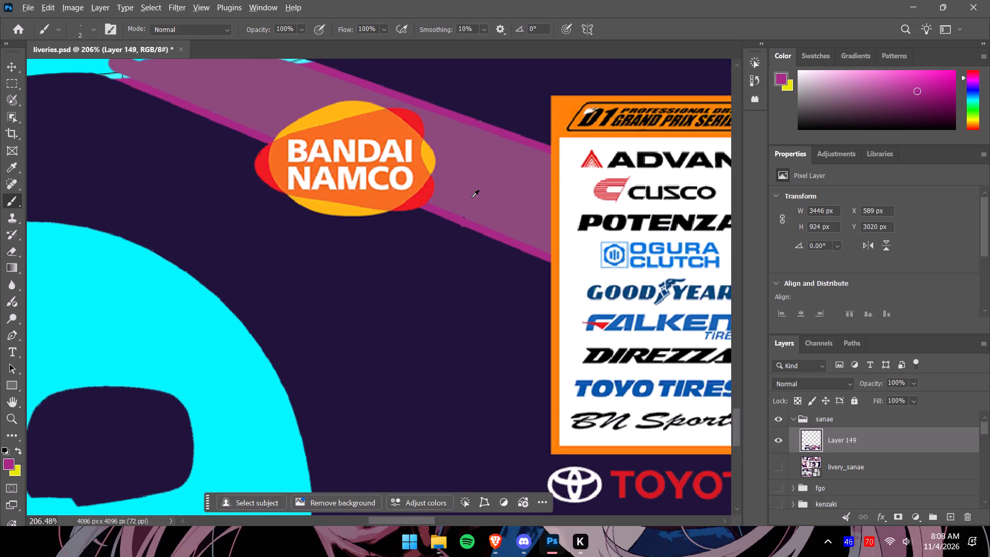
pyautogui.keyDown('alt'); pyautogui.scroll(-7, 471, 198); pyautogui.keyUp('alt')
pyautogui.moveTo(735, 407); pyautogui.dragTo(734, 391)
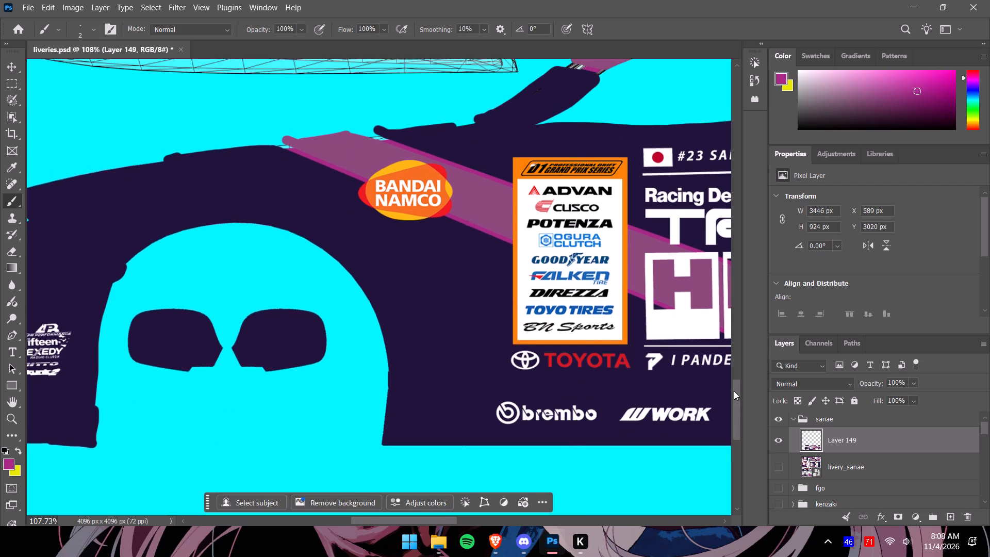
pyautogui.moveTo(734, 391); pyautogui.dragTo(733, 391)
pyautogui.keyDown('alt'); pyautogui.scroll(15, 280, 216); pyautogui.keyUp('alt')
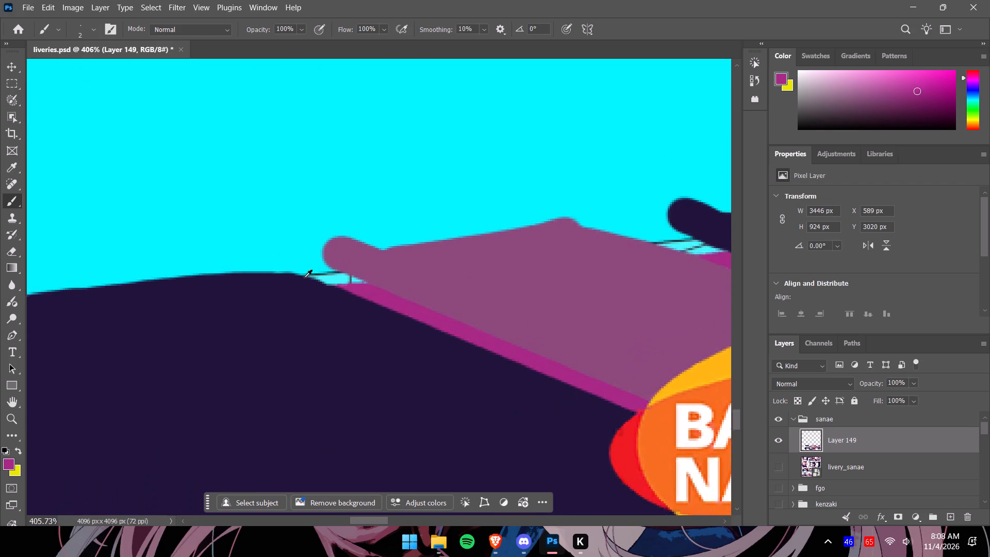
pyautogui.keyDown('alt'); pyautogui.scroll(5, 304, 277); pyautogui.keyUp('alt')
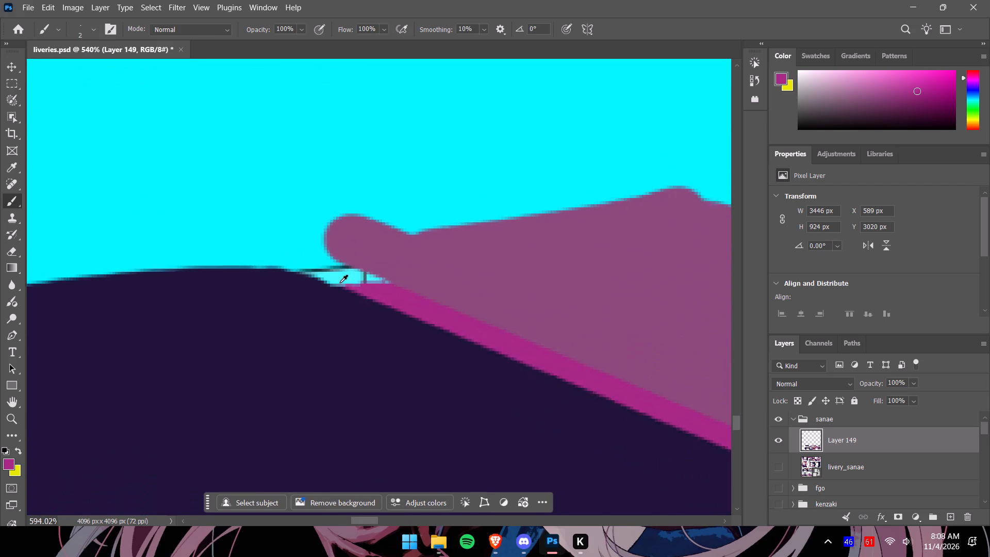
pyautogui.keyDown('alt'); pyautogui.scroll(4, 340, 283); pyautogui.keyUp('alt')
pyautogui.moveTo(273, 257); pyautogui.dragTo(315, 273)
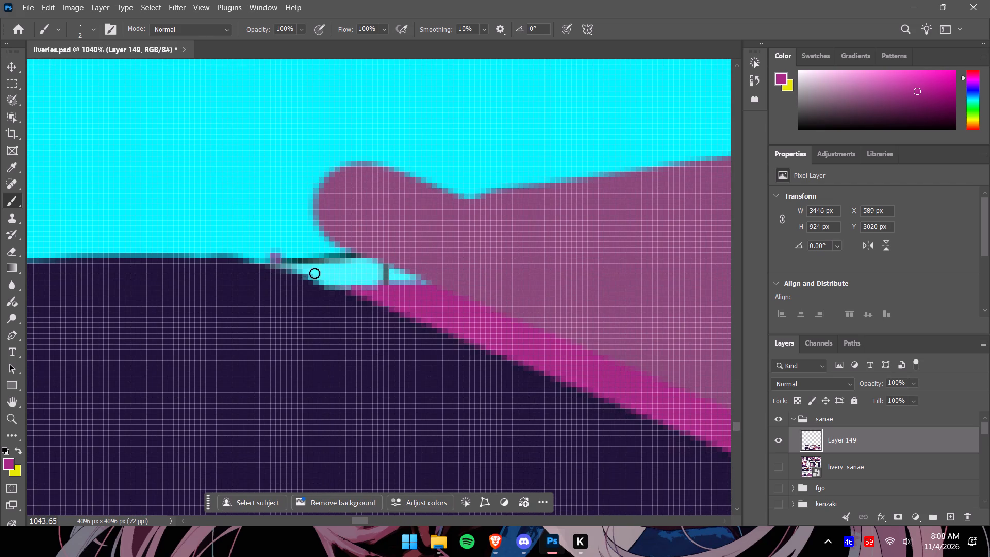
pyautogui.moveTo(315, 273); pyautogui.dragTo(356, 288)
pyautogui.moveTo(338, 254); pyautogui.dragTo(376, 268)
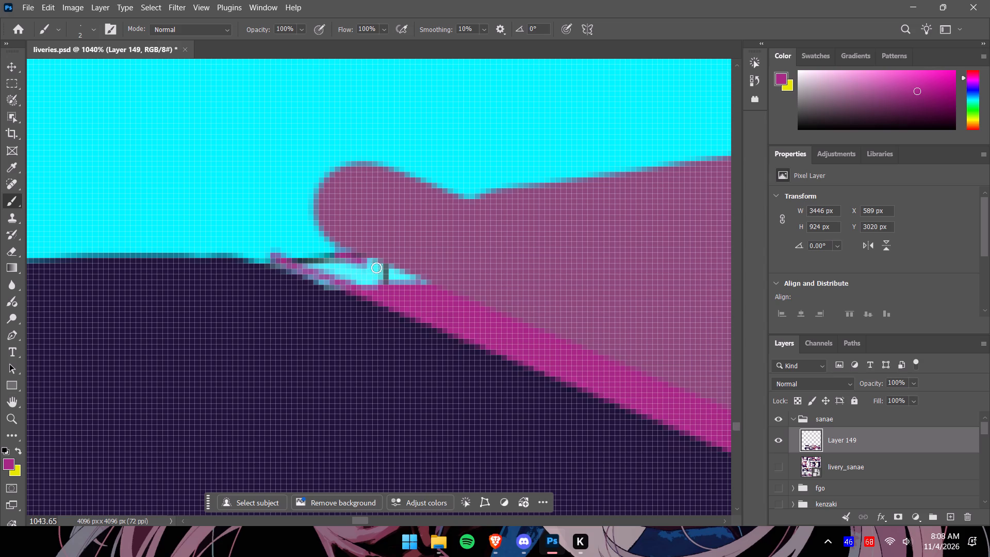
pyautogui.moveTo(376, 268); pyautogui.dragTo(414, 278)
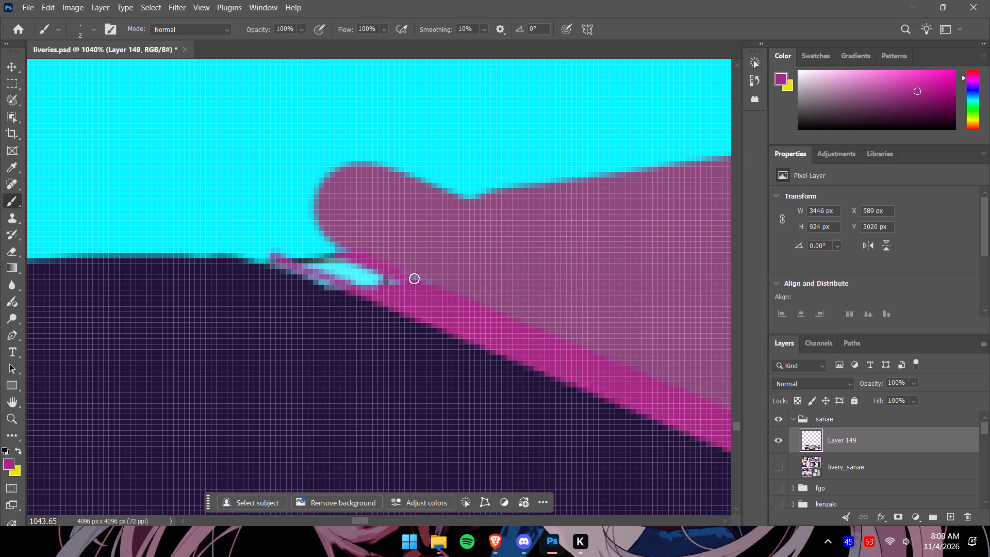
pyautogui.moveTo(414, 278); pyautogui.dragTo(303, 240)
pyautogui.moveTo(273, 257); pyautogui.dragTo(278, 264)
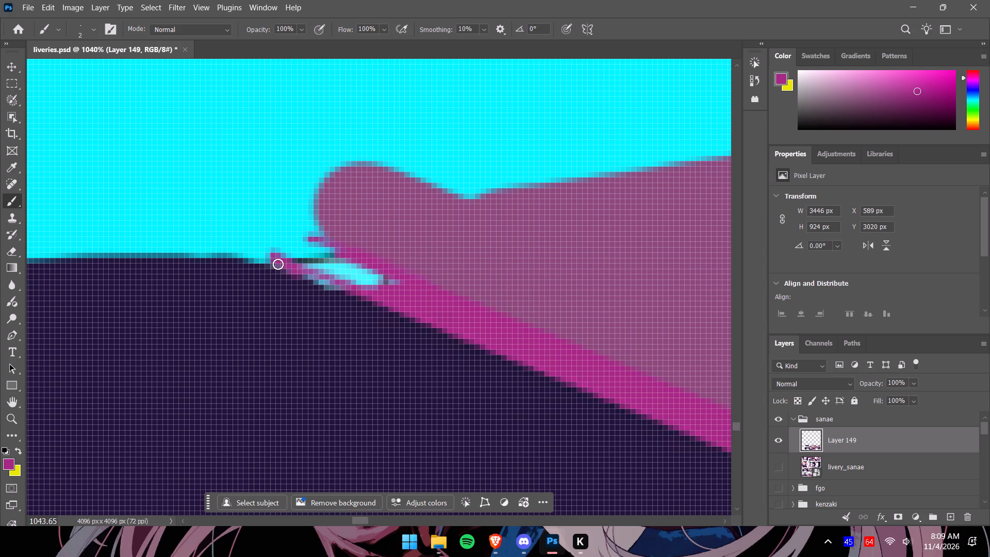
pyautogui.moveTo(278, 264); pyautogui.dragTo(352, 290)
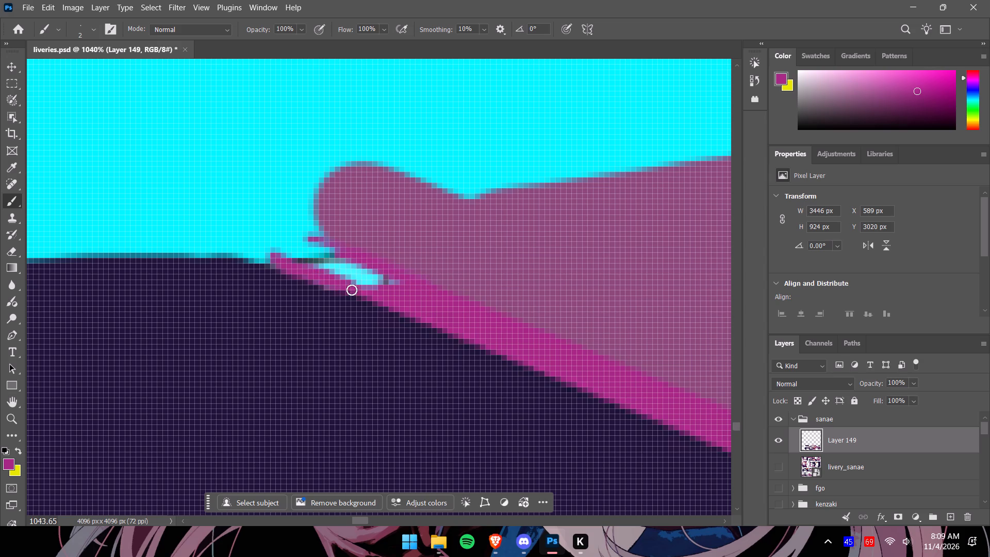
pyautogui.moveTo(352, 290); pyautogui.dragTo(417, 294)
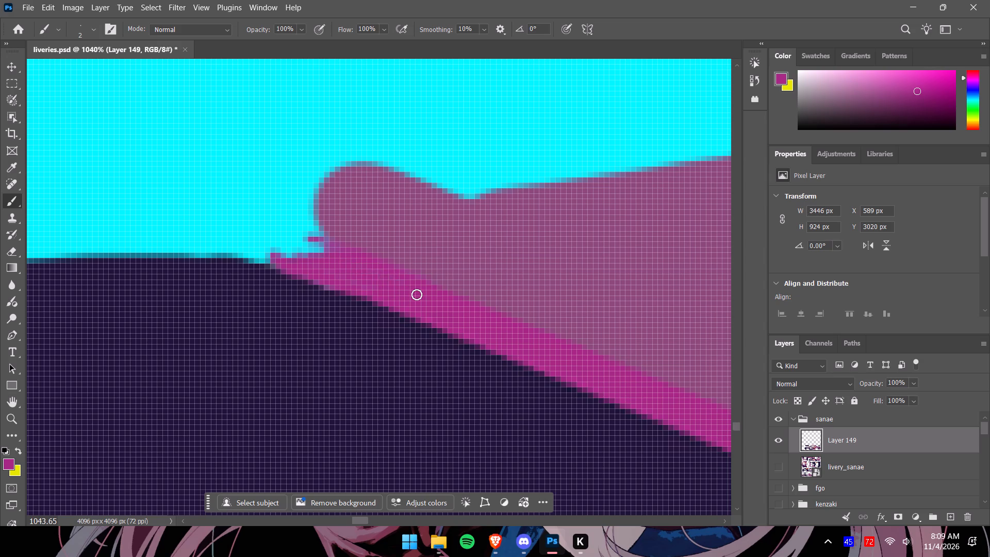
pyautogui.moveTo(417, 294); pyautogui.dragTo(320, 272)
# Extend the stripe's upper magenta border over the wireframe gap between the purple stripe and the navy panel's rounded end.
pyautogui.keyDown('alt'); pyautogui.scroll(-10, 455, 281); pyautogui.keyUp('alt')
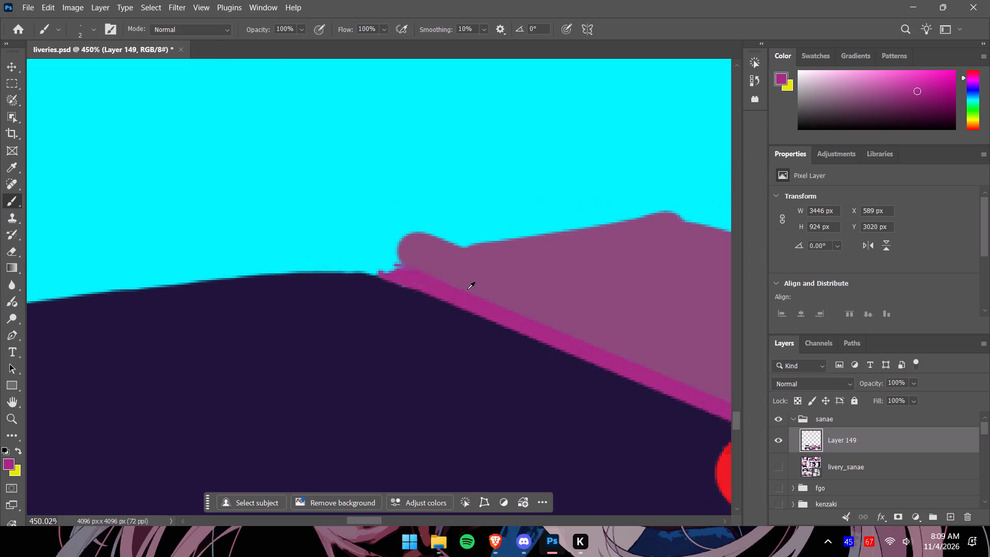
pyautogui.moveTo(366, 520); pyautogui.dragTo(390, 525)
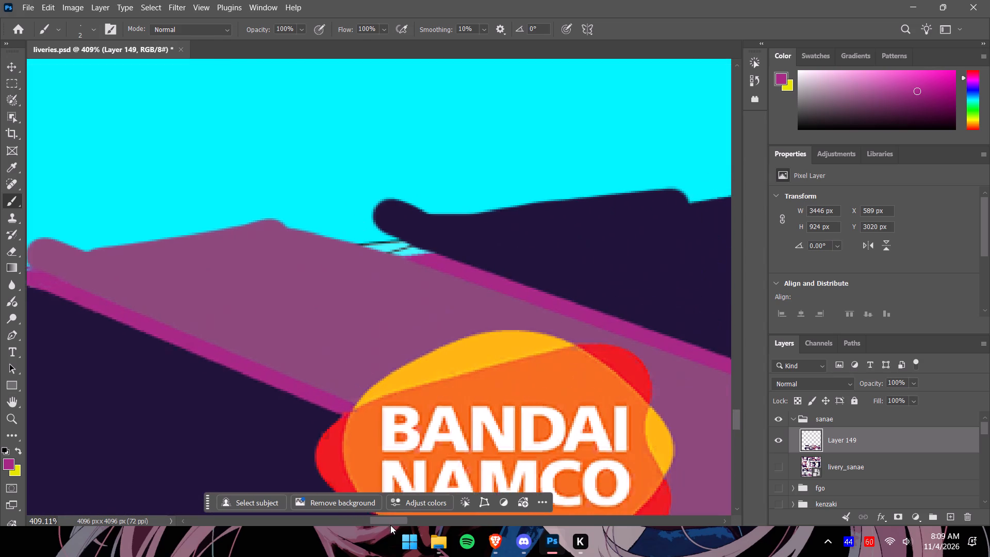
pyautogui.moveTo(390, 525); pyautogui.dragTo(393, 526)
pyautogui.keyDown('alt'); pyautogui.scroll(12, 258, 241); pyautogui.keyUp('alt')
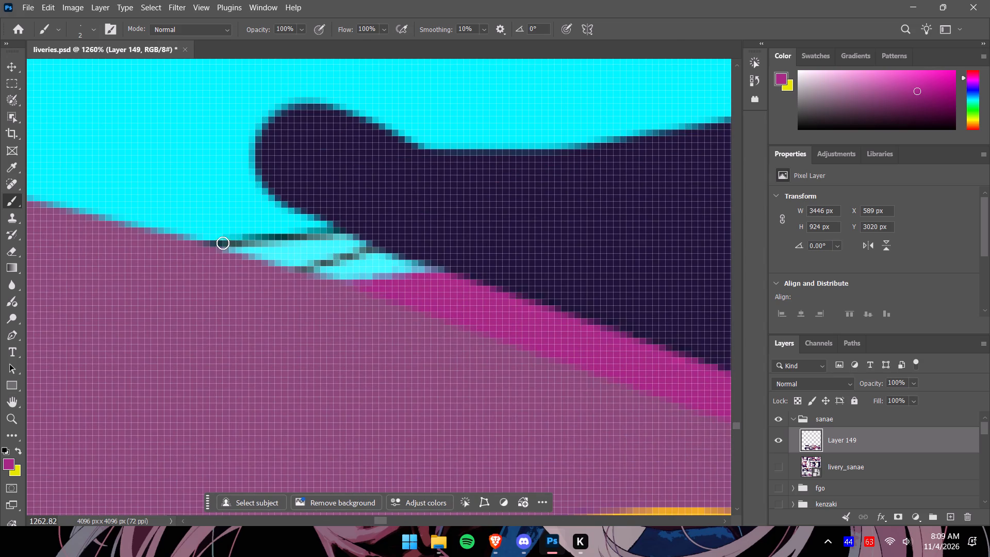
pyautogui.moveTo(210, 238); pyautogui.dragTo(439, 284)
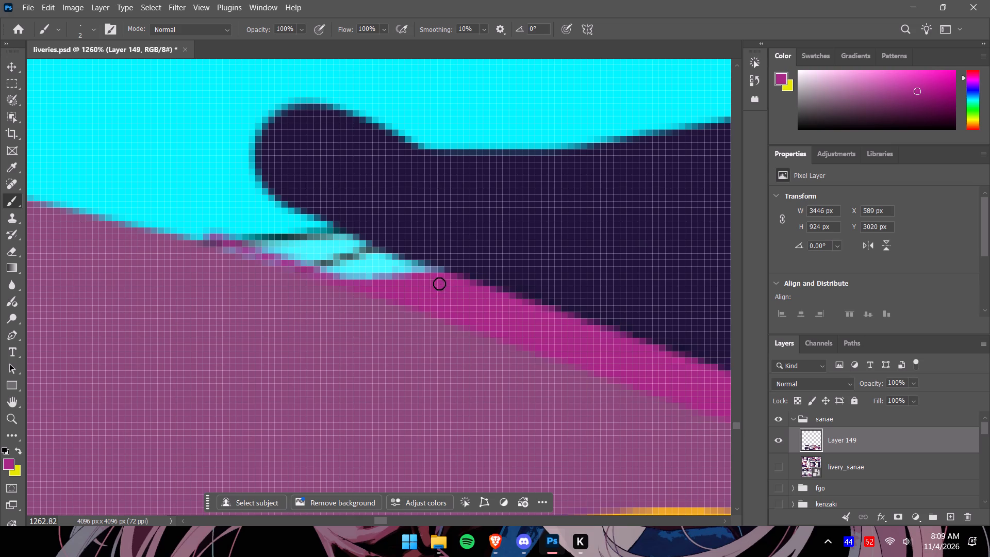
pyautogui.moveTo(439, 284); pyautogui.dragTo(426, 278)
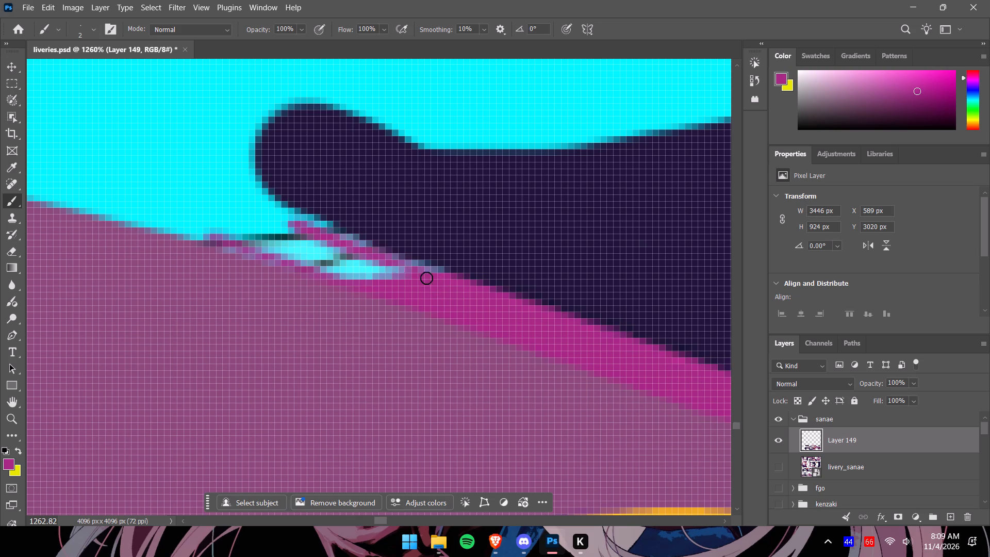
pyautogui.moveTo(426, 278); pyautogui.dragTo(449, 282)
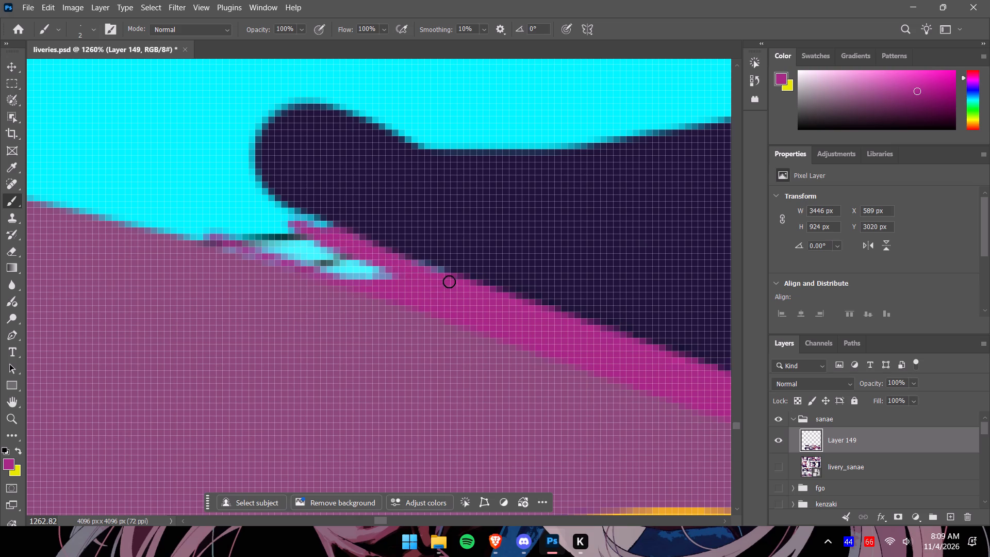
pyautogui.moveTo(449, 282); pyautogui.dragTo(397, 285)
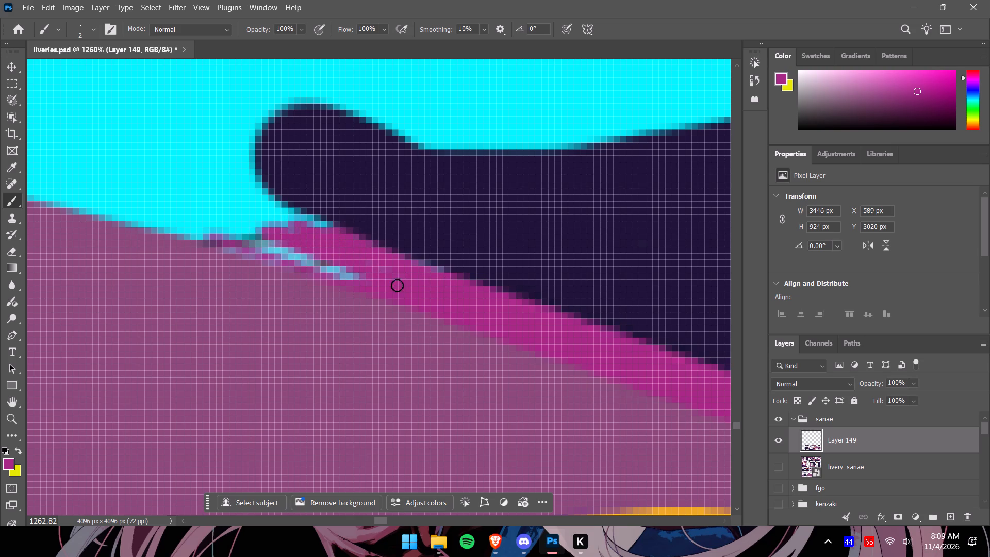
pyautogui.moveTo(397, 285); pyautogui.dragTo(269, 257)
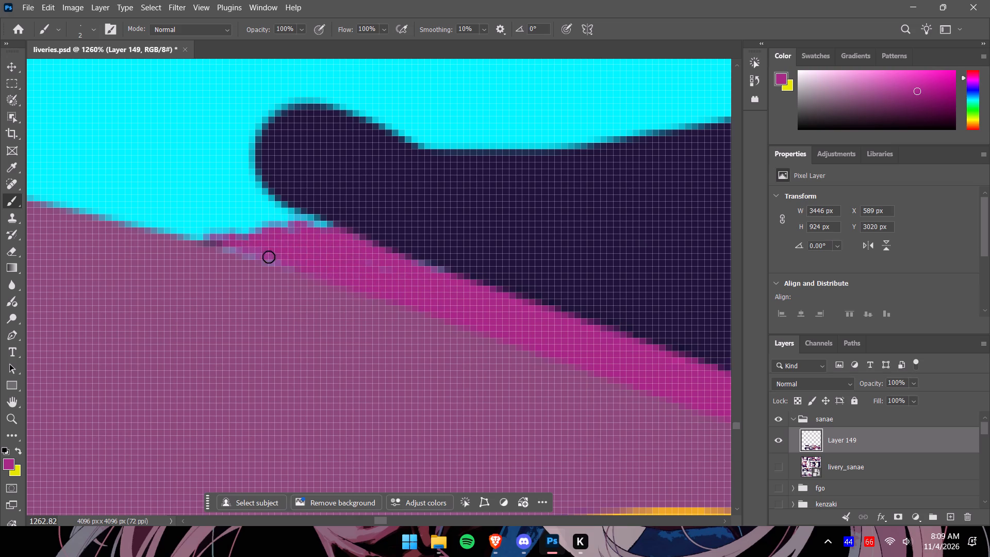
pyautogui.moveTo(269, 257); pyautogui.dragTo(292, 230)
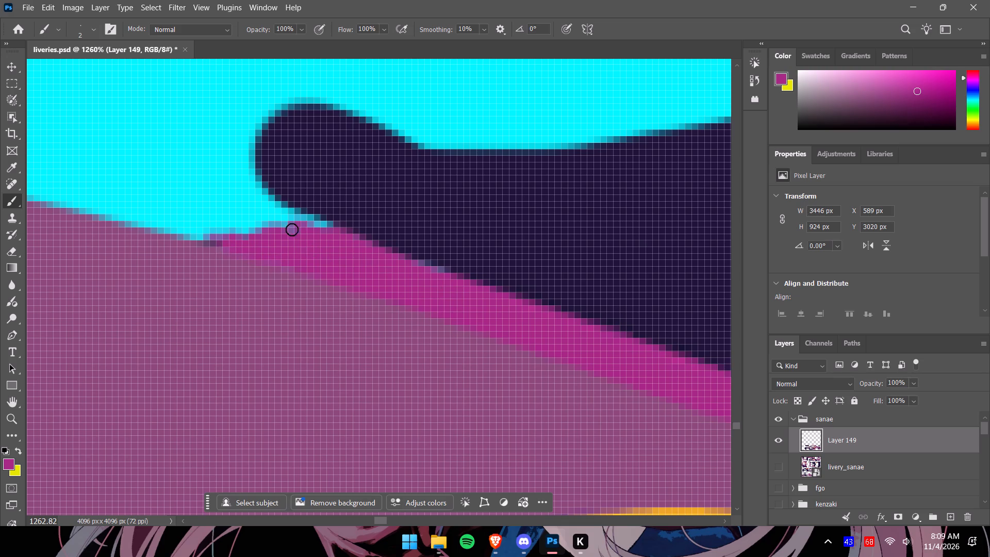
pyautogui.moveTo(292, 230); pyautogui.dragTo(339, 242)
# Sample the body navy and paint over the thin dark marks inside the slanted pillar above the D1 Grand Prix sponsor board.
pyautogui.keyDown('alt'); pyautogui.scroll(-15, 346, 245); pyautogui.keyUp('alt')
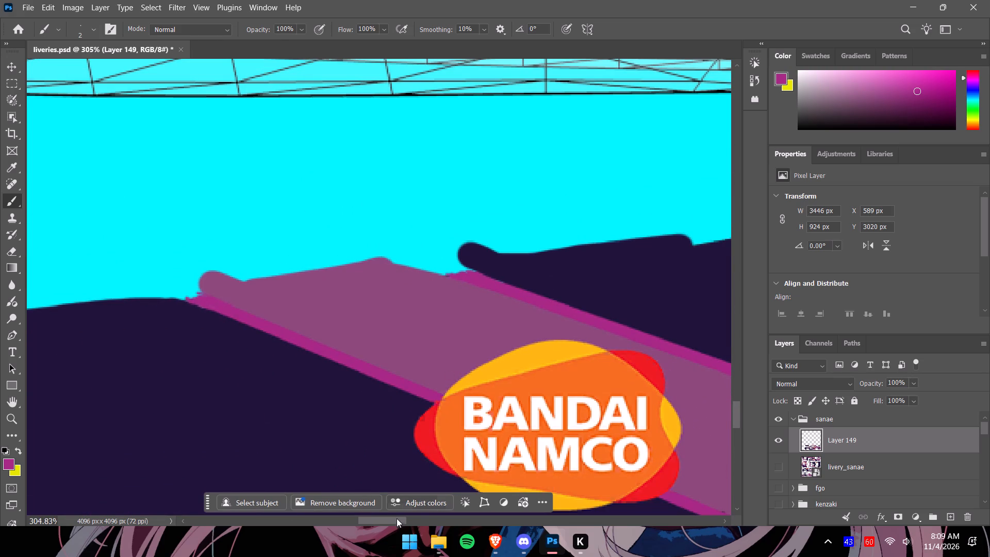
pyautogui.moveTo(393, 521); pyautogui.dragTo(431, 533)
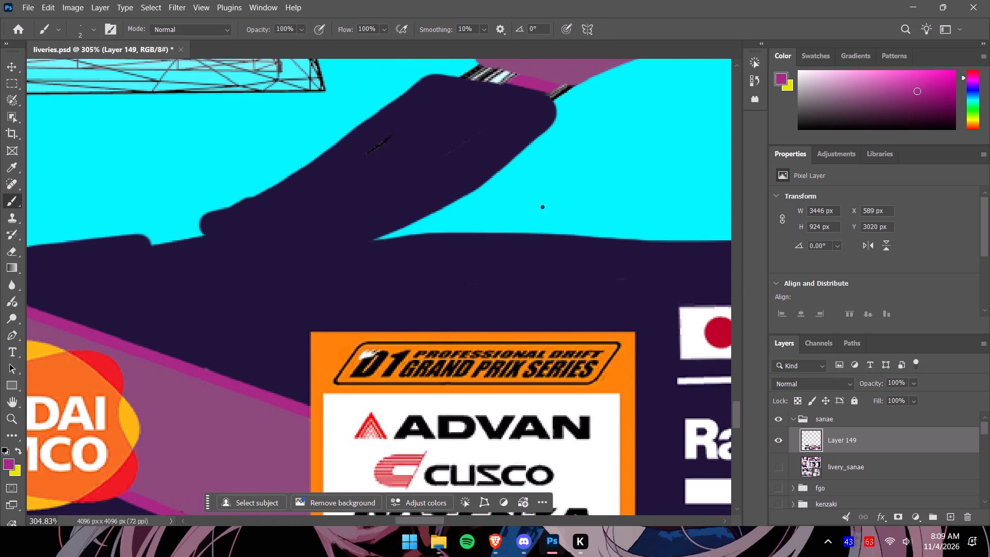
pyautogui.moveTo(740, 411); pyautogui.dragTo(741, 405)
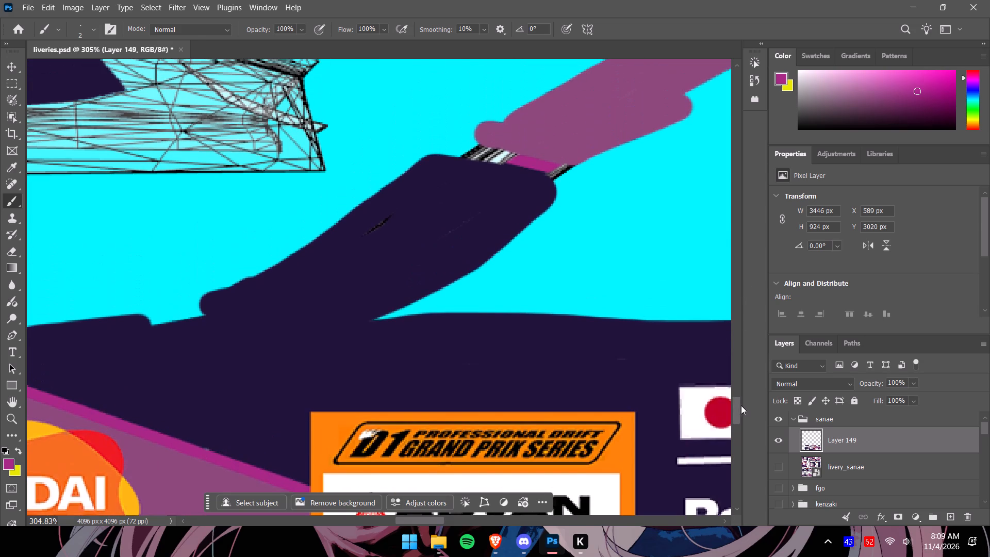
pyautogui.moveTo(741, 405); pyautogui.dragTo(743, 405)
pyautogui.keyDown('alt'); pyautogui.click(420, 247); pyautogui.keyUp('alt')
pyautogui.moveTo(388, 228); pyautogui.dragTo(371, 247)
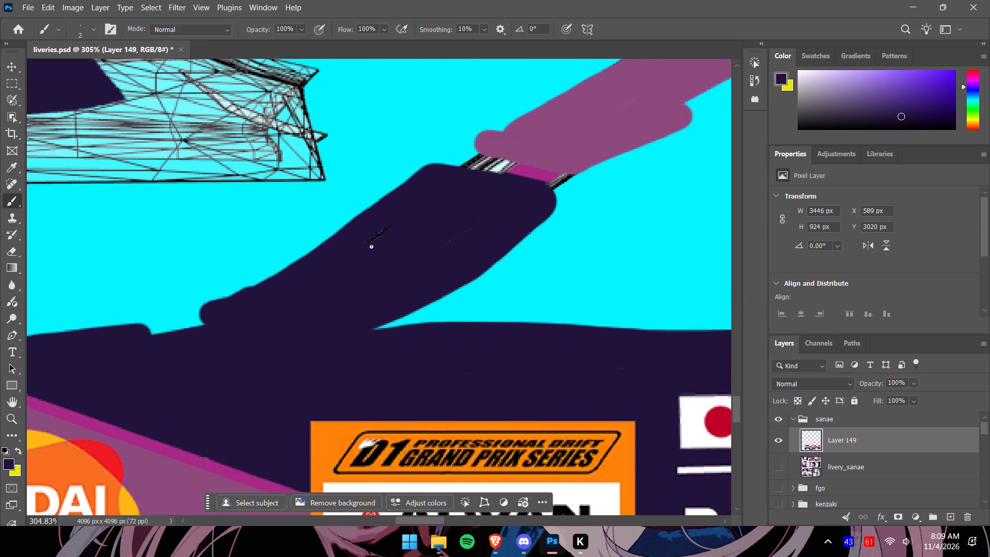
pyautogui.moveTo(371, 247); pyautogui.dragTo(444, 239)
pyautogui.moveTo(444, 239); pyautogui.dragTo(382, 231)
pyautogui.moveTo(382, 231); pyautogui.dragTo(385, 233)
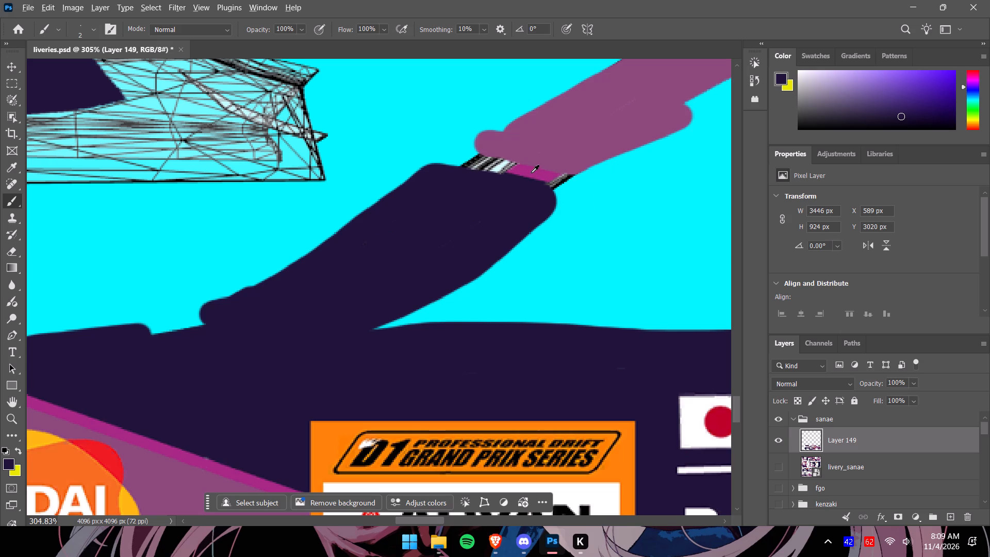
# Sample the magenta border colour and trace a thin line along the purple pillar's edge where it borders the wireframe gap.
pyautogui.keyDown('alt'); pyautogui.click(531, 173); pyautogui.keyUp('alt')
pyautogui.keyDown('alt'); pyautogui.scroll(11, 539, 133); pyautogui.keyUp('alt')
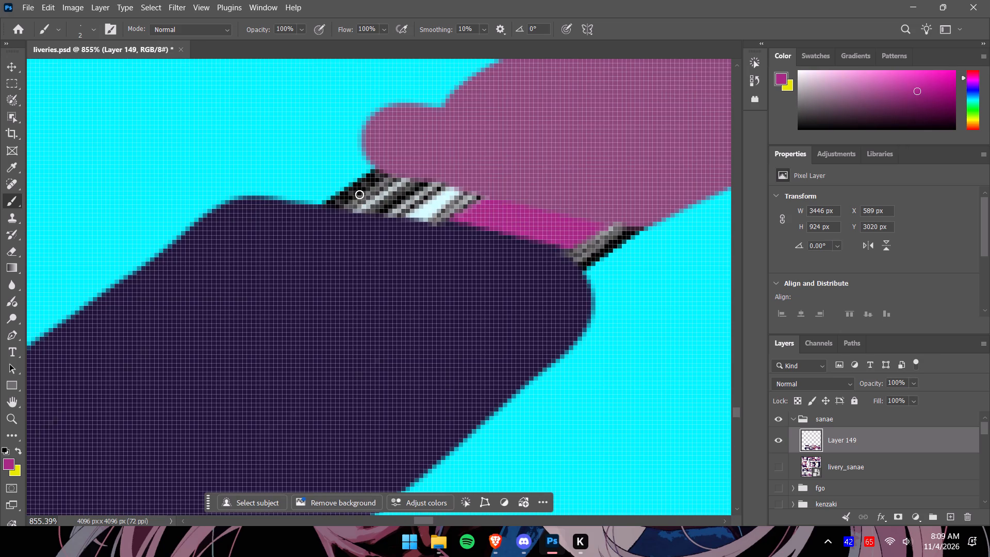
pyautogui.moveTo(373, 172); pyautogui.dragTo(427, 183)
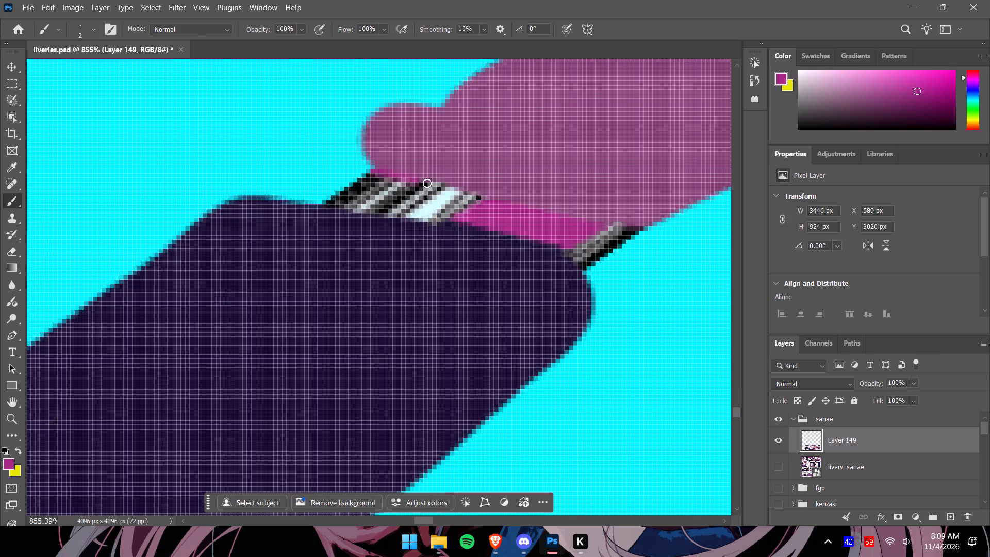
pyautogui.moveTo(427, 183); pyautogui.dragTo(499, 200)
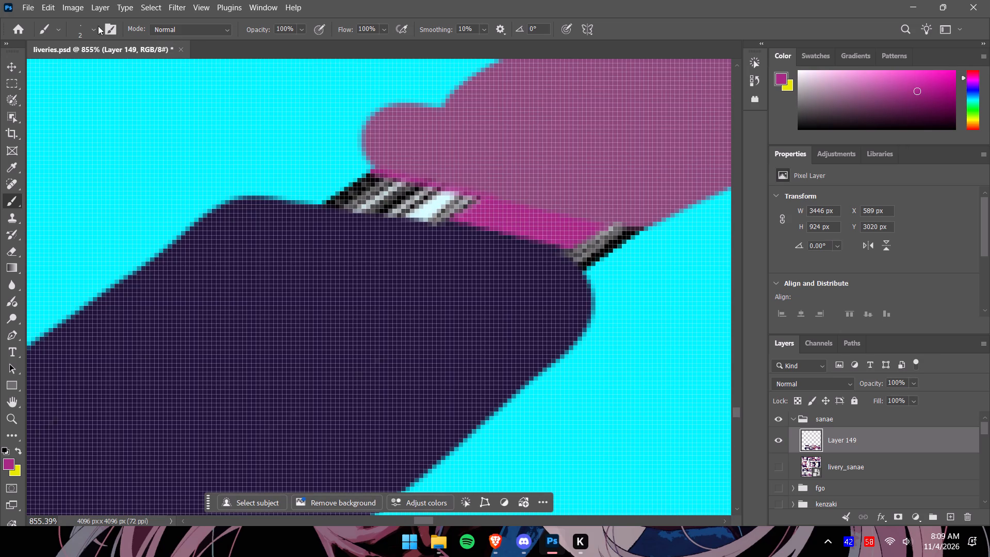
# With a 4 px brush, fill the remaining wireframe gap between the navy and purple pillar sections with magenta.
pyautogui.click(95, 25)
pyautogui.moveTo(142, 55); pyautogui.dragTo(87, 50)
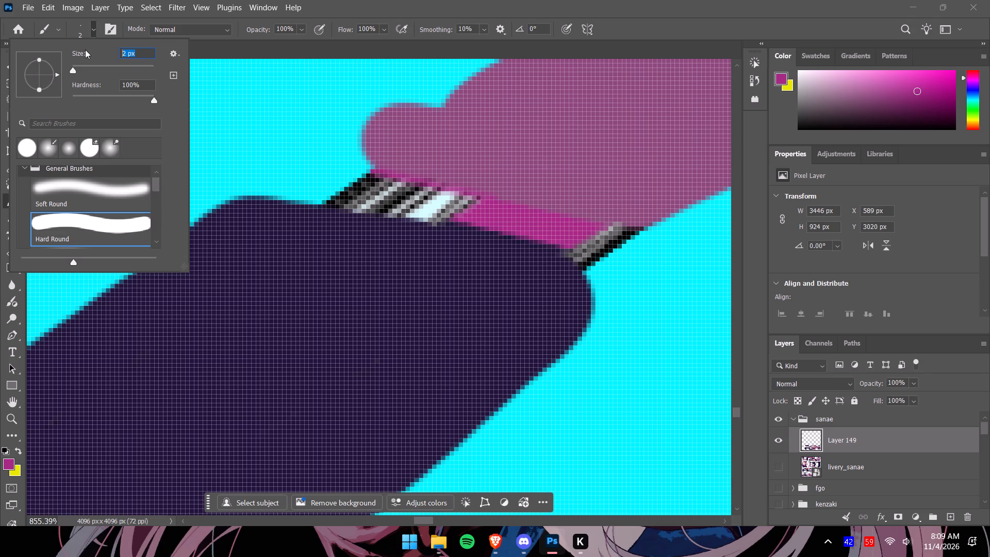
pyautogui.press('4')
pyautogui.click(93, 27)
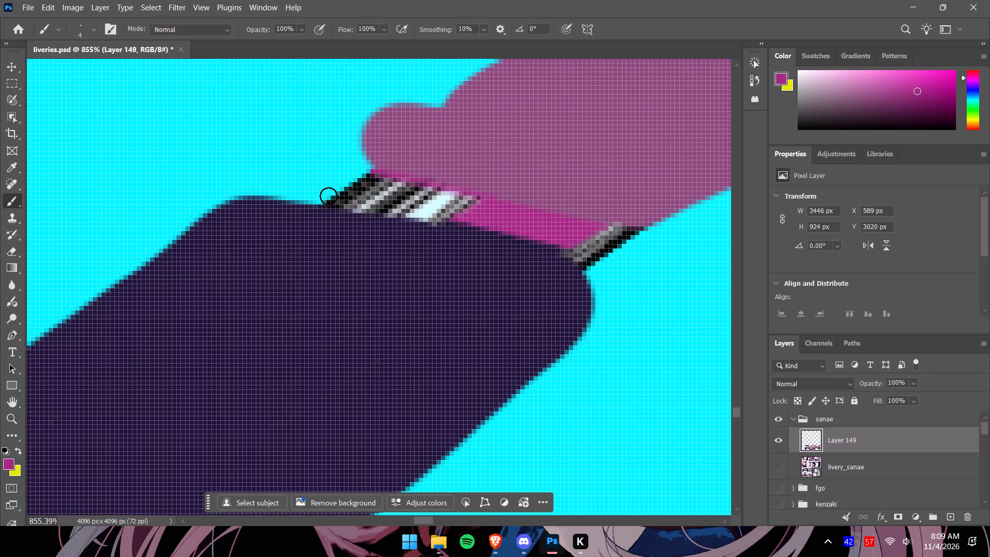
pyautogui.moveTo(328, 193); pyautogui.dragTo(487, 219)
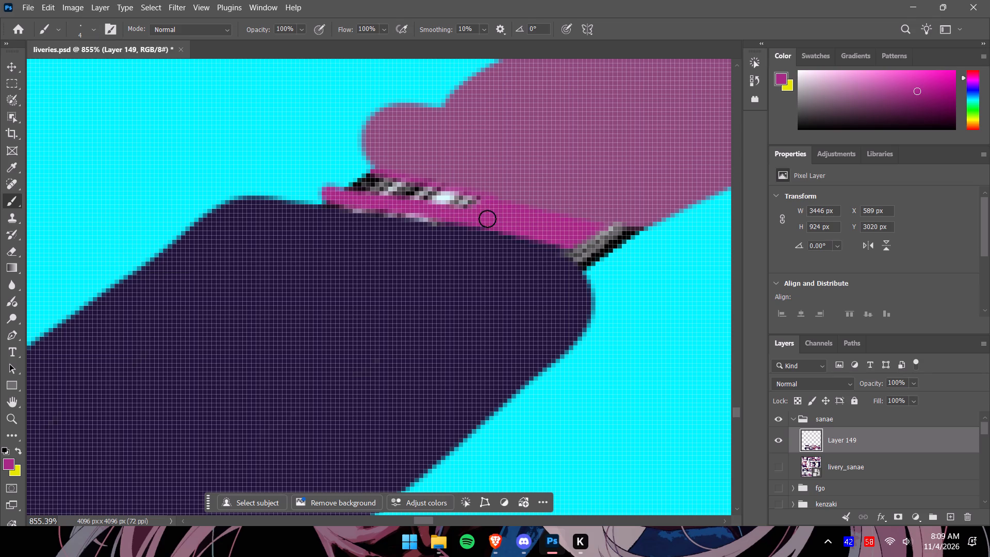
pyautogui.moveTo(487, 219); pyautogui.dragTo(442, 190)
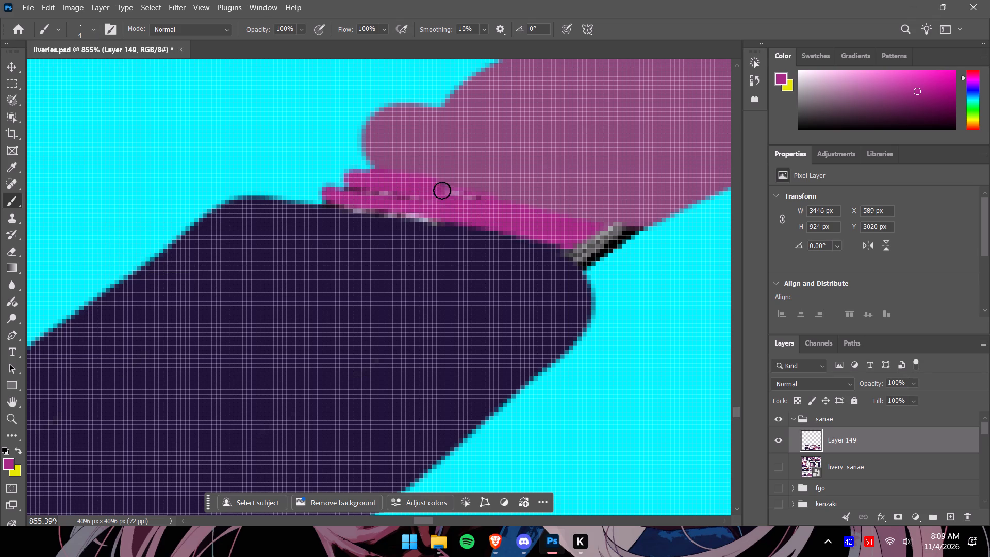
pyautogui.moveTo(442, 190); pyautogui.dragTo(604, 236)
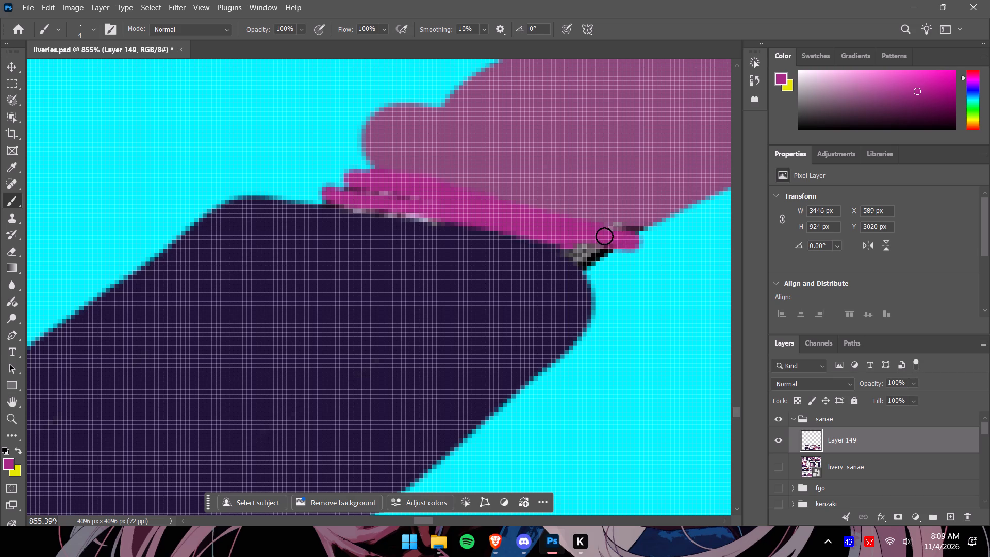
pyautogui.moveTo(604, 236); pyautogui.dragTo(570, 251)
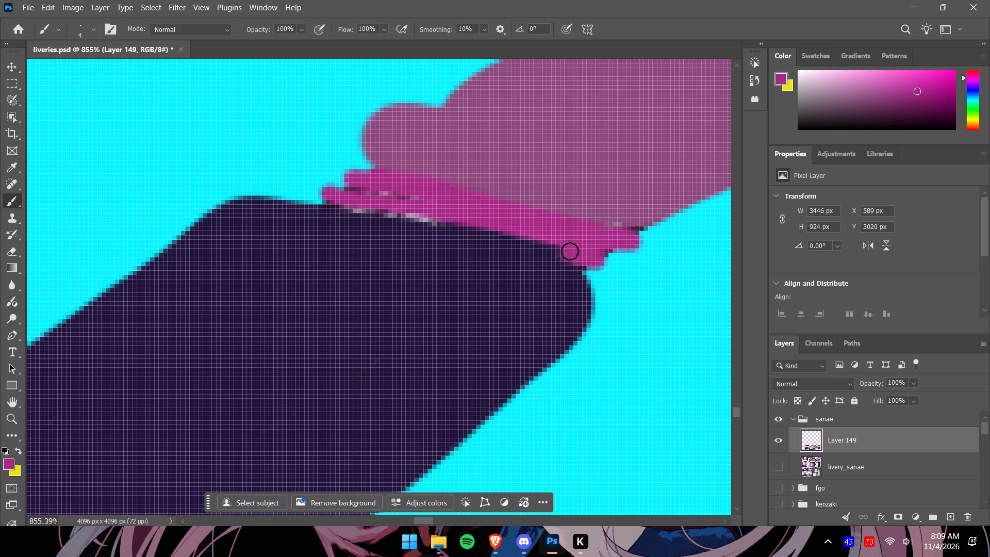
pyautogui.moveTo(570, 251); pyautogui.dragTo(510, 232)
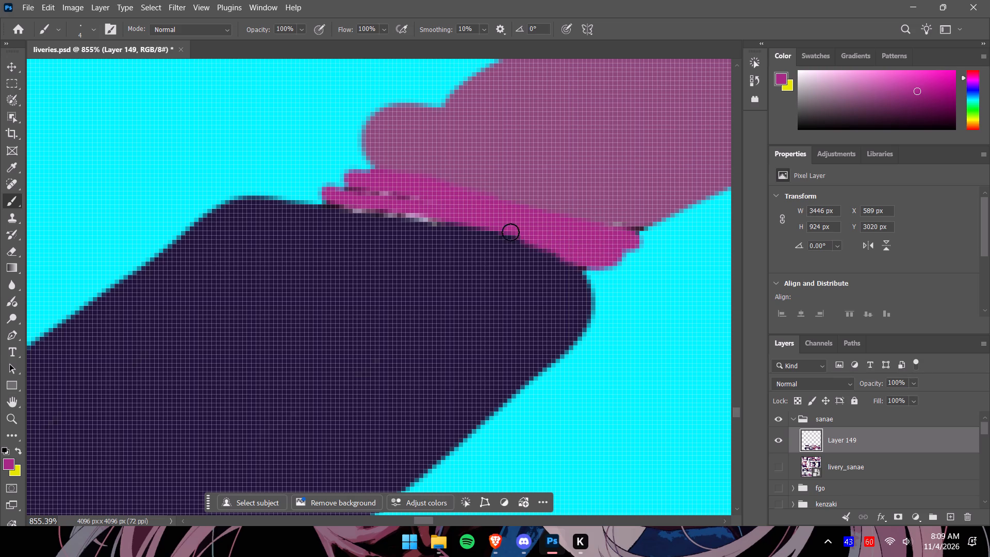
pyautogui.moveTo(510, 232); pyautogui.dragTo(350, 197)
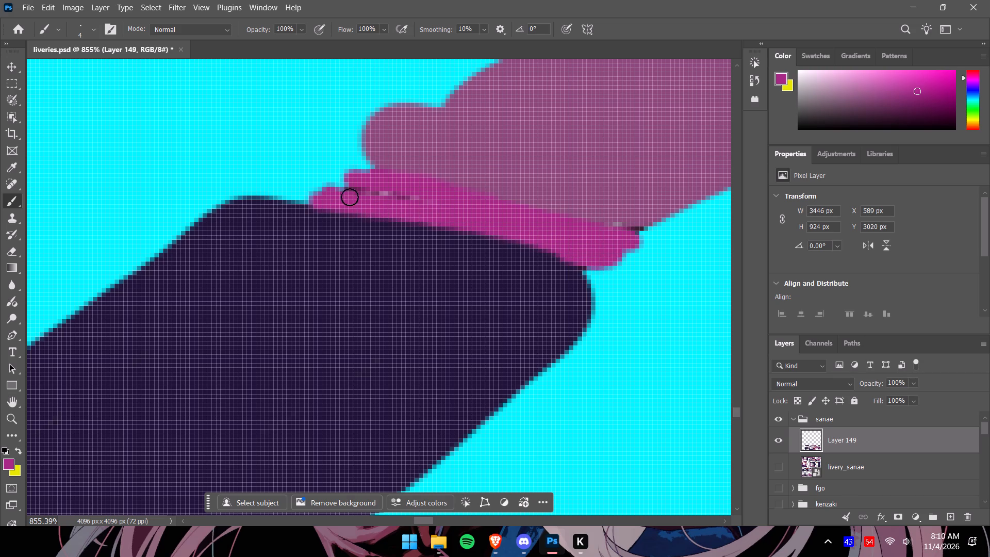
pyautogui.moveTo(350, 197); pyautogui.dragTo(591, 237)
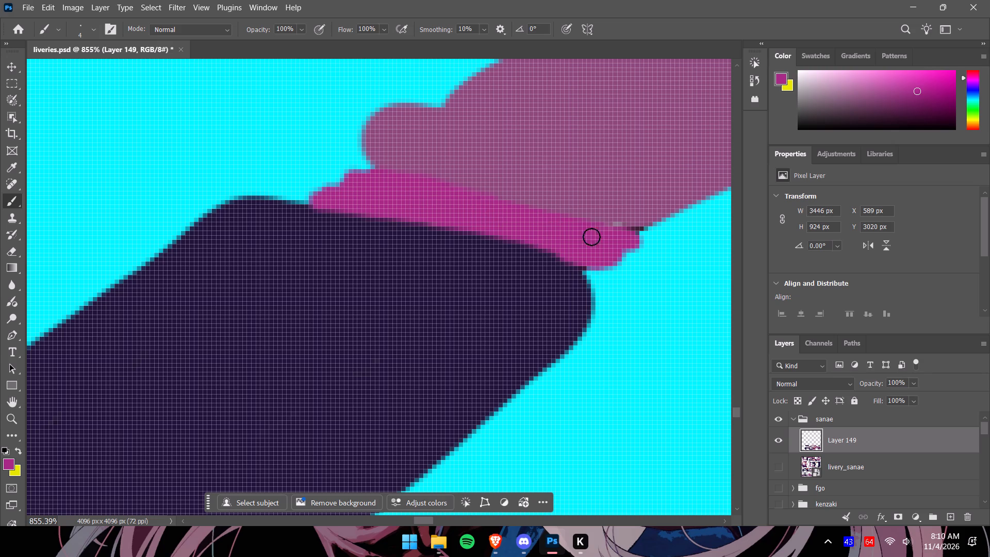
pyautogui.moveTo(591, 237); pyautogui.dragTo(585, 259)
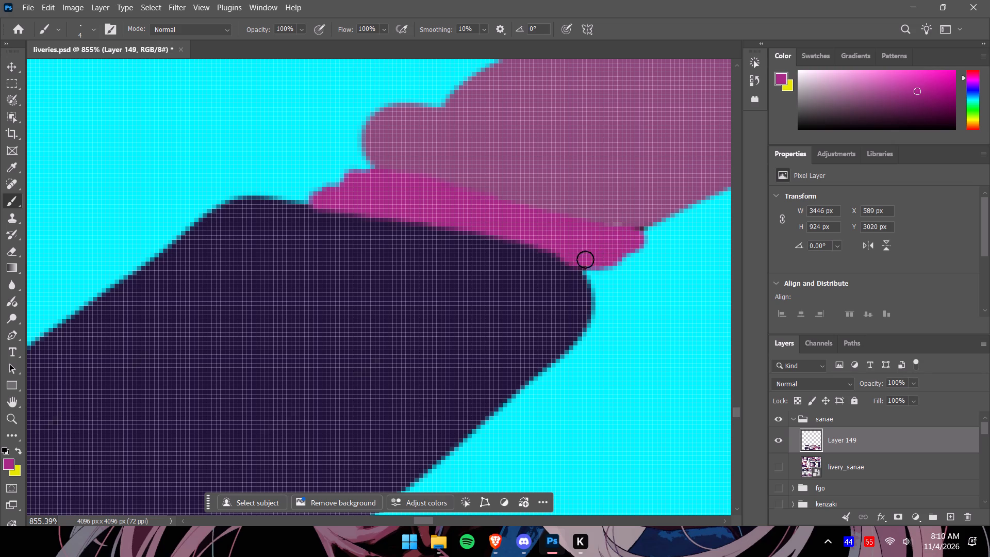
pyautogui.moveTo(585, 259); pyautogui.dragTo(605, 267)
# Extend the magenta border over the gap between the navy door edge and the purple section, above the #23 driver name.
pyautogui.keyDown('alt'); pyautogui.scroll(-19, 650, 245); pyautogui.keyUp('alt')
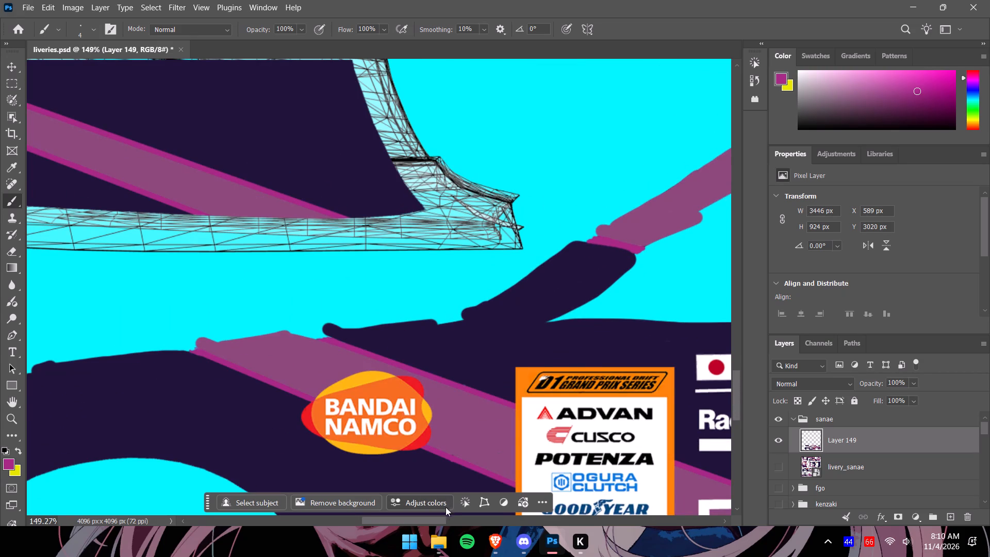
pyautogui.moveTo(441, 519); pyautogui.dragTo(501, 524)
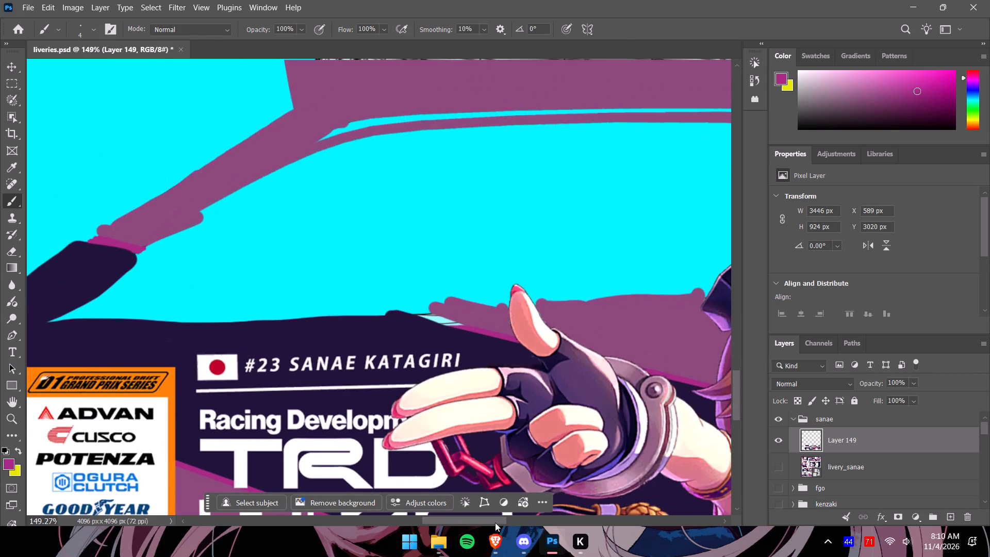
pyautogui.keyDown('alt'); pyautogui.scroll(20, 458, 304); pyautogui.keyUp('alt')
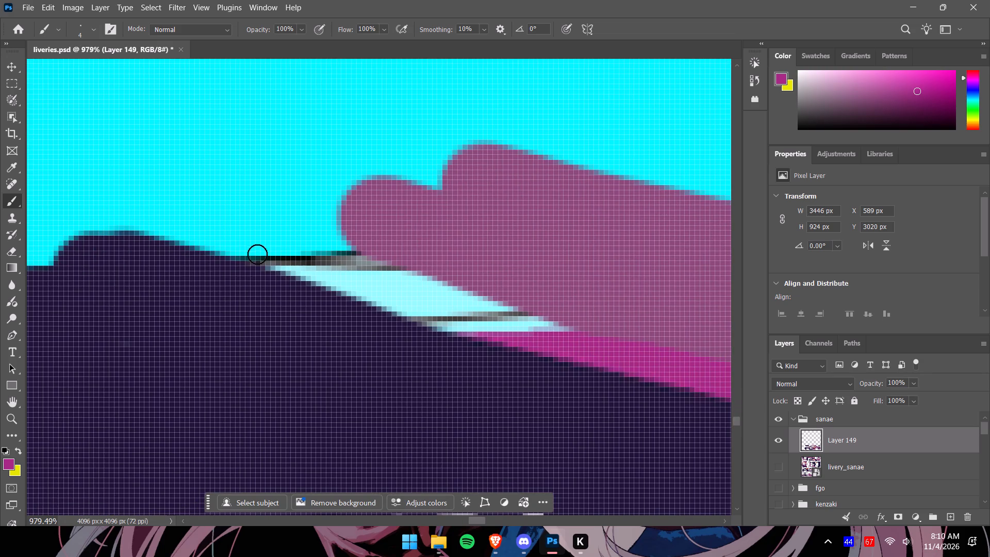
pyautogui.moveTo(240, 253); pyautogui.dragTo(438, 322)
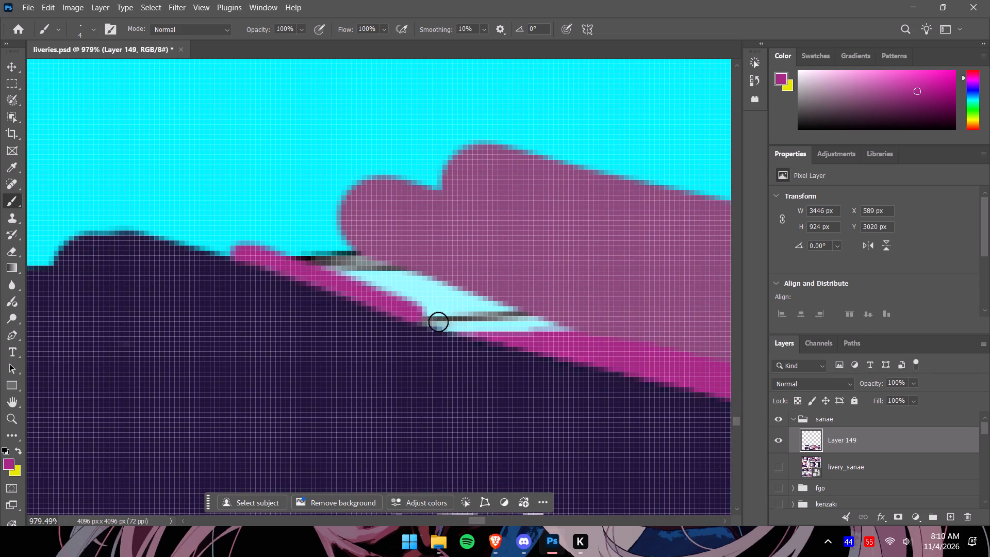
pyautogui.moveTo(438, 322); pyautogui.dragTo(507, 338)
pyautogui.moveTo(568, 338); pyautogui.dragTo(414, 298)
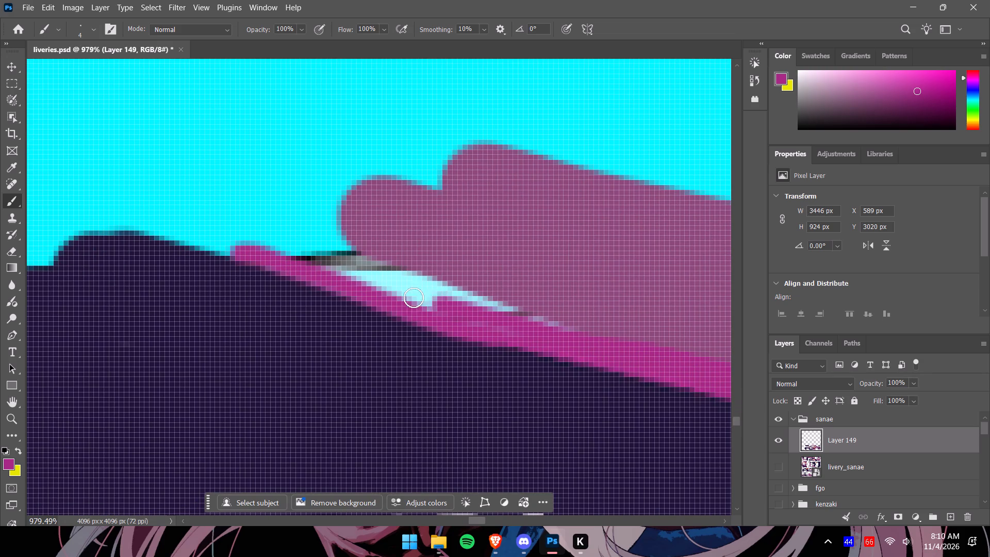
pyautogui.moveTo(414, 298); pyautogui.dragTo(566, 334)
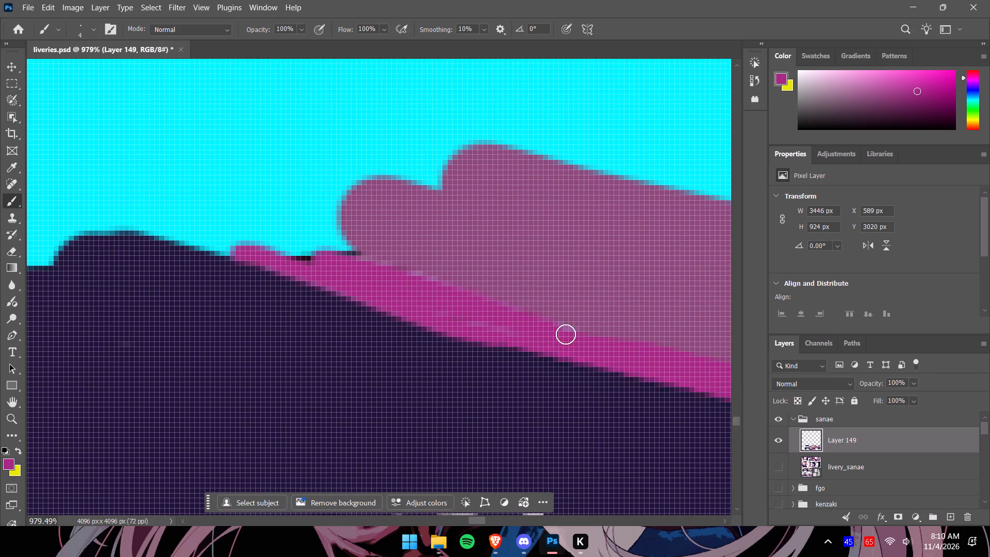
pyautogui.moveTo(566, 334); pyautogui.dragTo(303, 255)
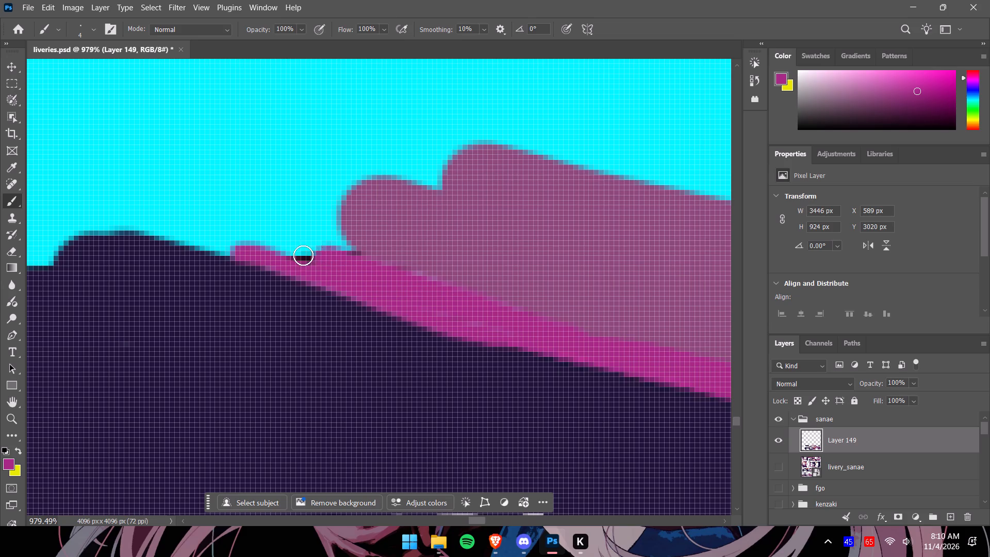
pyautogui.moveTo(303, 255); pyautogui.dragTo(517, 336)
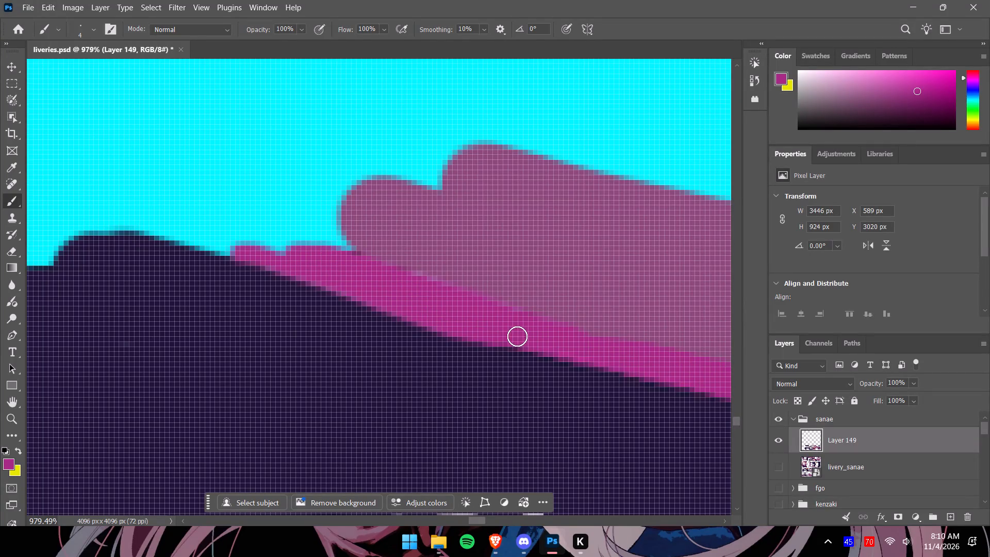
pyautogui.moveTo(517, 336); pyautogui.dragTo(592, 356)
# Lower the opacity of Layer 149 to 75% so the template wireframe shows through the side artwork.
pyautogui.keyDown('alt'); pyautogui.scroll(-3, 582, 347); pyautogui.keyUp('alt')
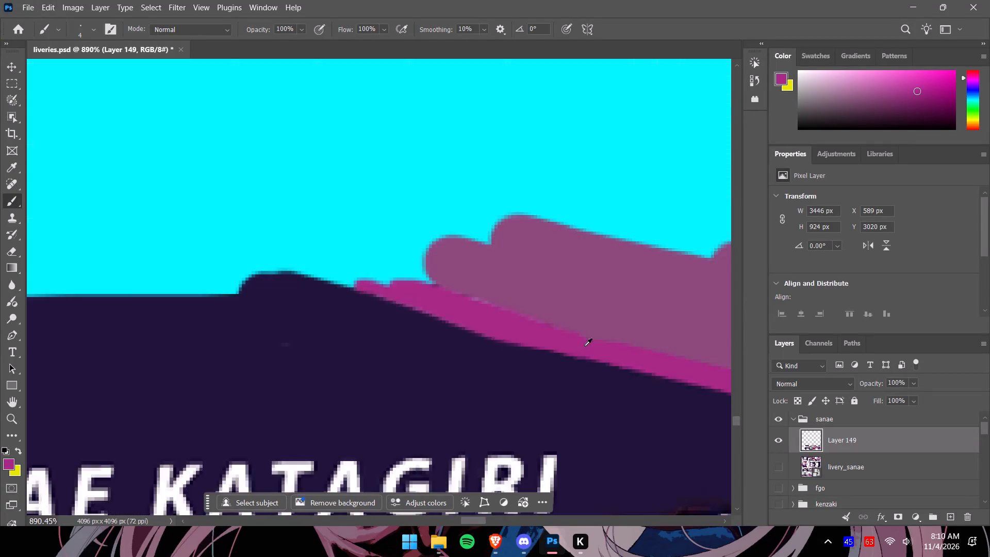
pyautogui.keyDown('alt'); pyautogui.scroll(-18, 584, 346); pyautogui.keyUp('alt')
pyautogui.moveTo(415, 523); pyautogui.dragTo(513, 529)
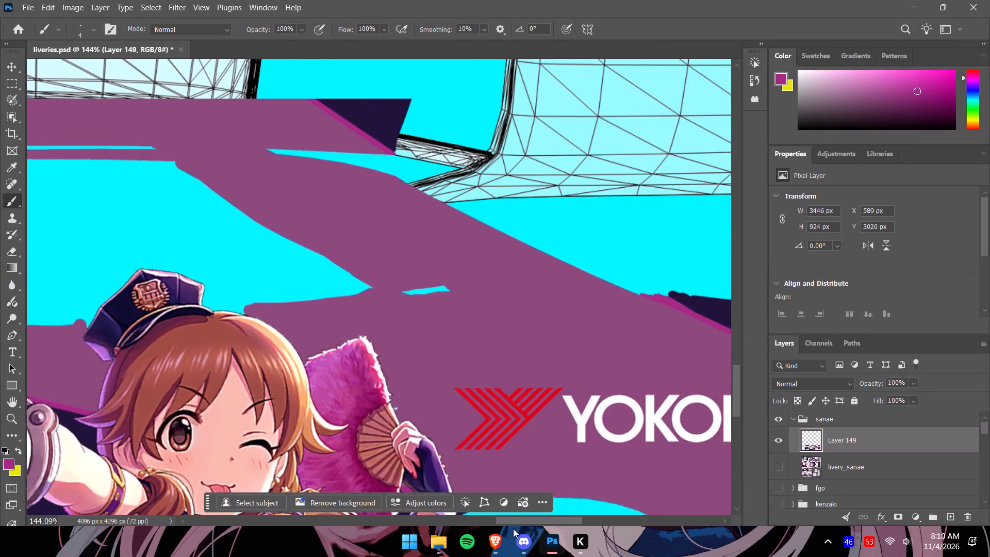
pyautogui.moveTo(513, 529); pyautogui.dragTo(529, 529)
pyautogui.keyDown('alt'); pyautogui.scroll(-12, 504, 325); pyautogui.keyUp('alt')
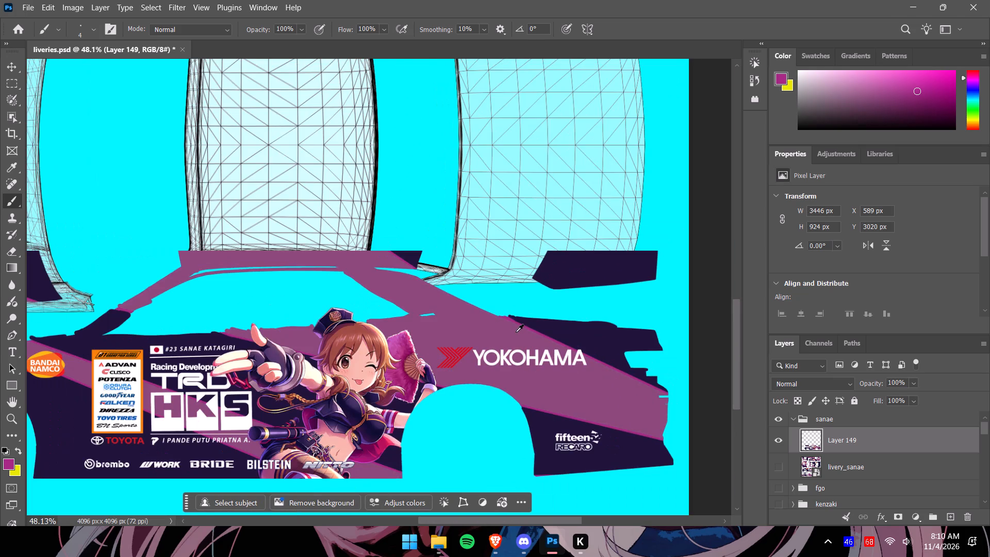
pyautogui.keyDown('alt'); pyautogui.scroll(-2, 516, 333); pyautogui.keyUp('alt')
pyautogui.moveTo(496, 520); pyautogui.dragTo(495, 520)
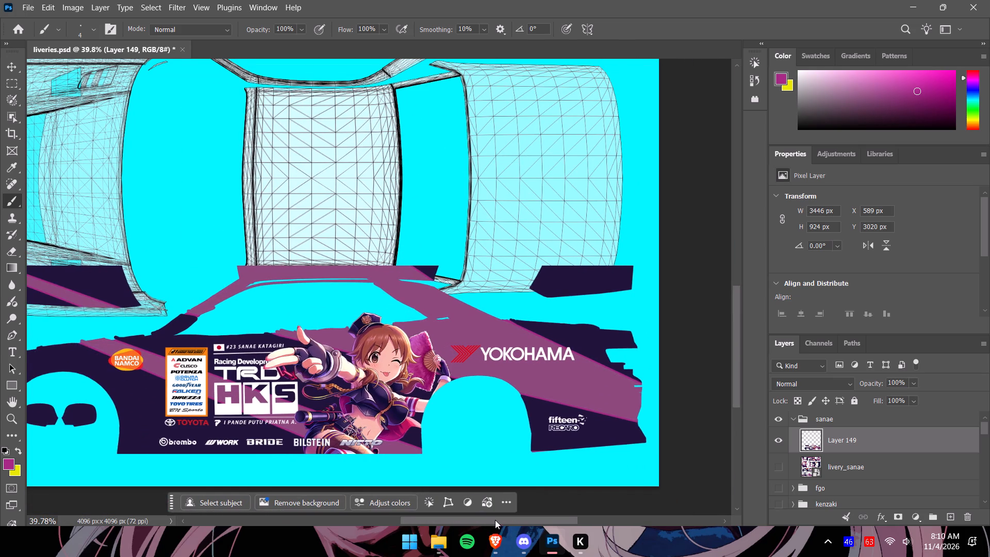
pyautogui.moveTo(495, 520); pyautogui.dragTo(471, 517)
pyautogui.click(914, 382)
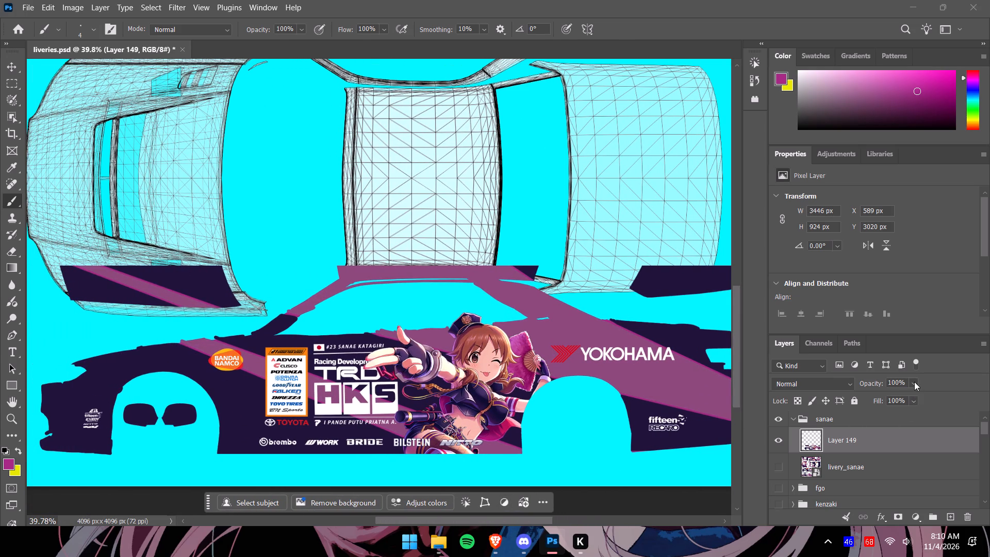
pyautogui.moveTo(927, 400); pyautogui.dragTo(909, 402)
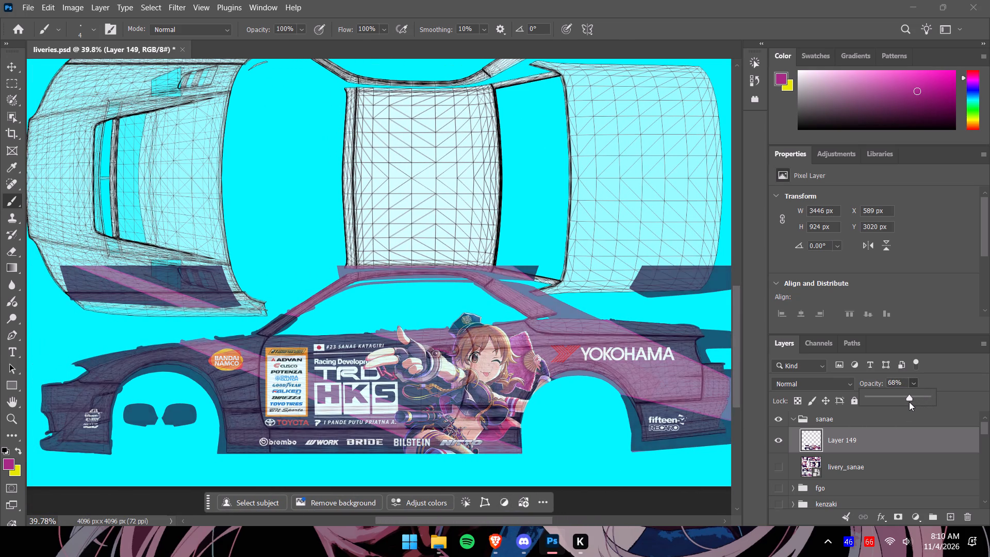
pyautogui.moveTo(909, 402); pyautogui.dragTo(913, 402)
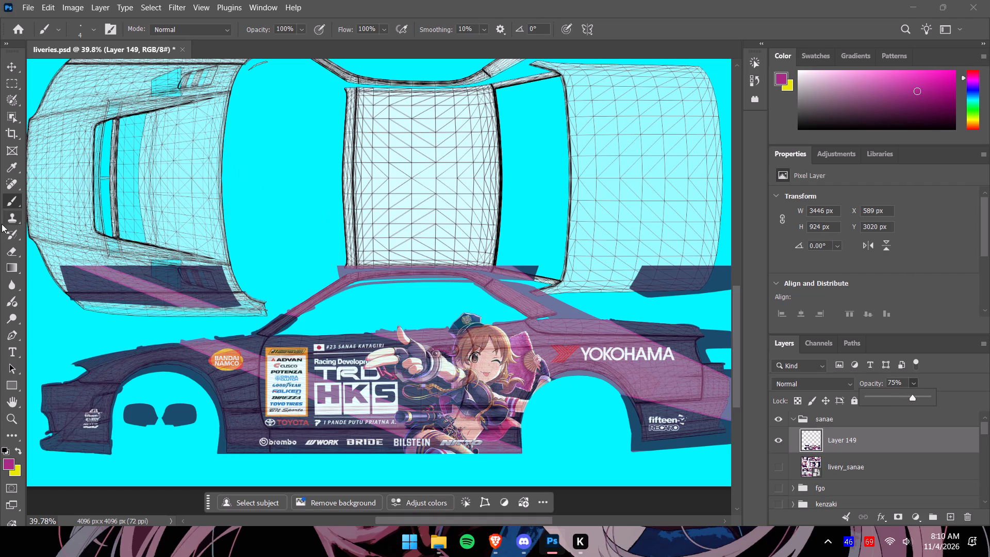
# Erase the stray navy block with the purple stripe that overlaps the lower edge of the hood wireframe.
pyautogui.click(8, 253)
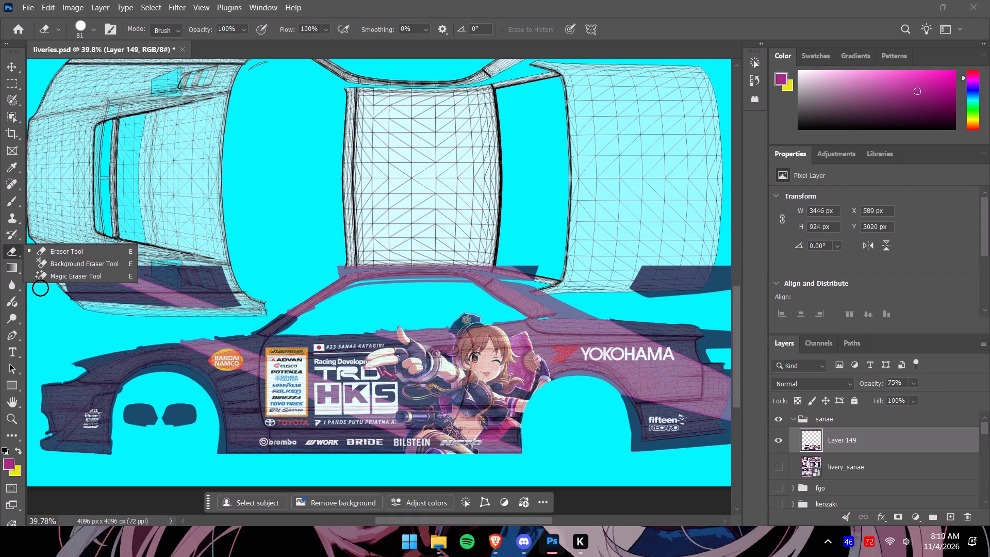
pyautogui.click(62, 326)
pyautogui.moveTo(60, 268); pyautogui.dragTo(226, 278)
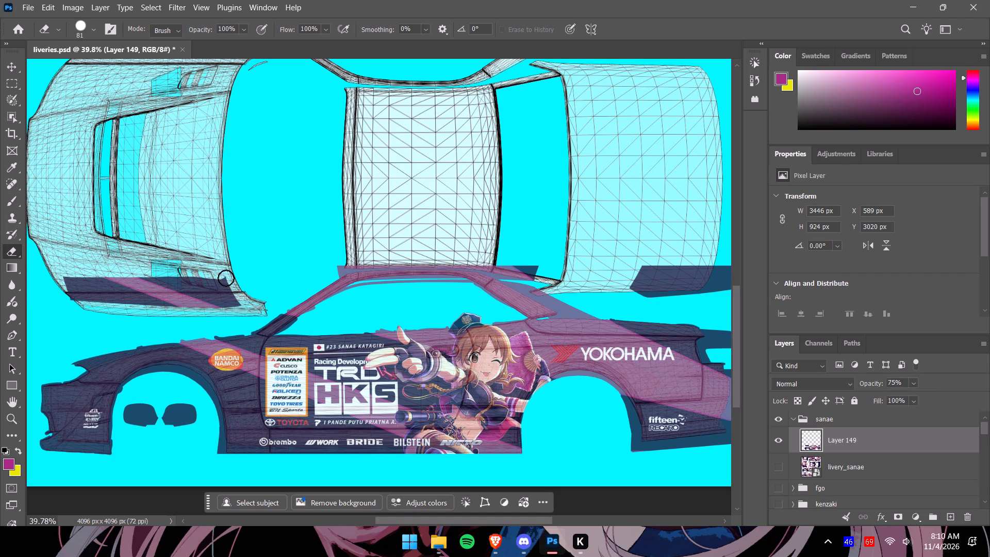
pyautogui.moveTo(226, 278); pyautogui.dragTo(99, 278)
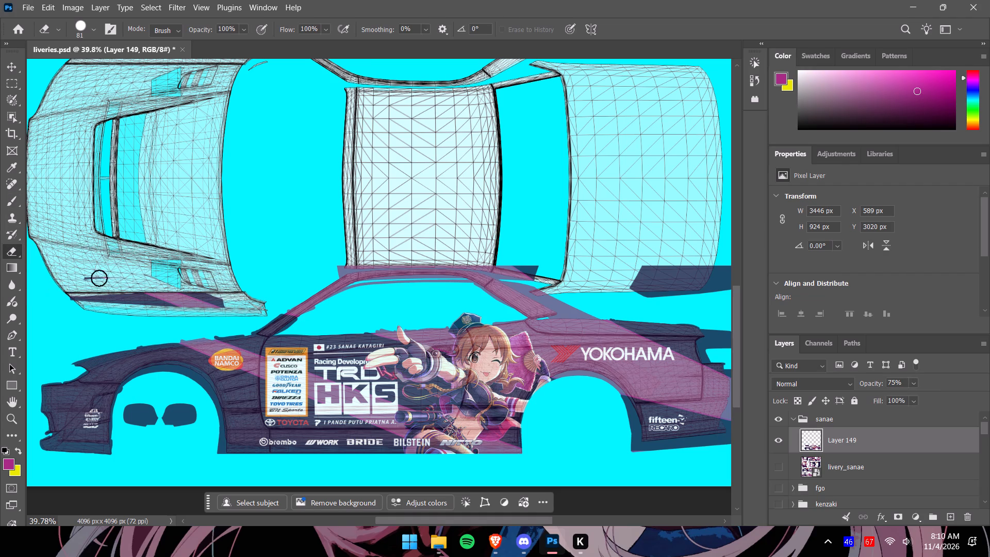
pyautogui.moveTo(99, 278); pyautogui.dragTo(207, 305)
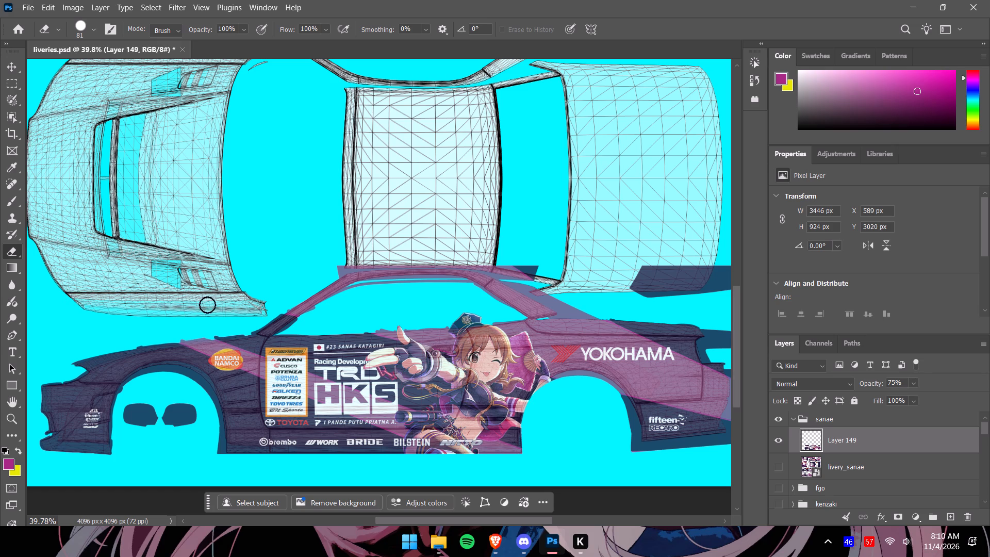
pyautogui.moveTo(207, 305); pyautogui.dragTo(265, 306)
# Erase the magenta artwork spilling onto the lower edge of the roof wireframe, across its full length.
pyautogui.keyDown('alt'); pyautogui.scroll(8, 363, 225); pyautogui.keyUp('alt')
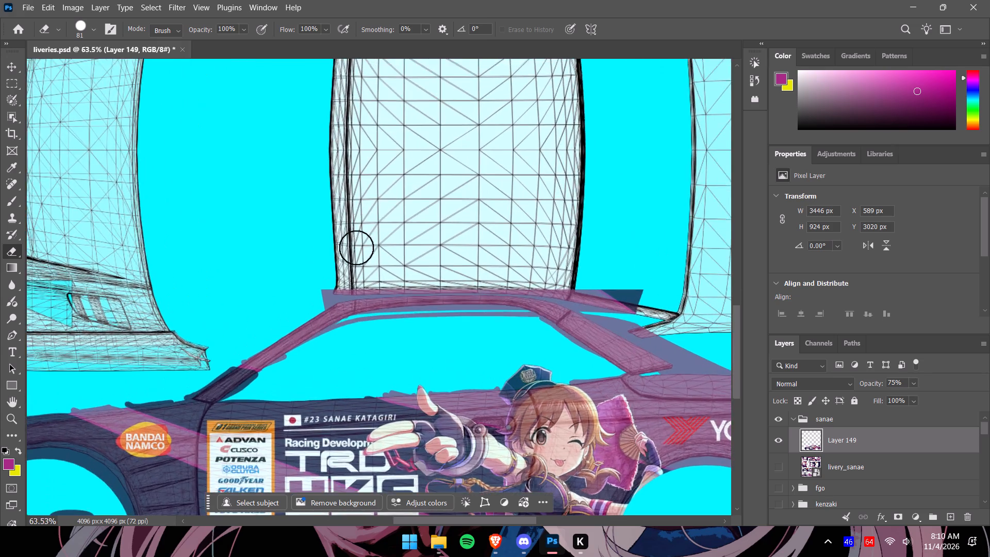
pyautogui.keyDown('alt'); pyautogui.scroll(3, 356, 248); pyautogui.keyUp('alt')
pyautogui.moveTo(303, 313); pyautogui.dragTo(336, 314)
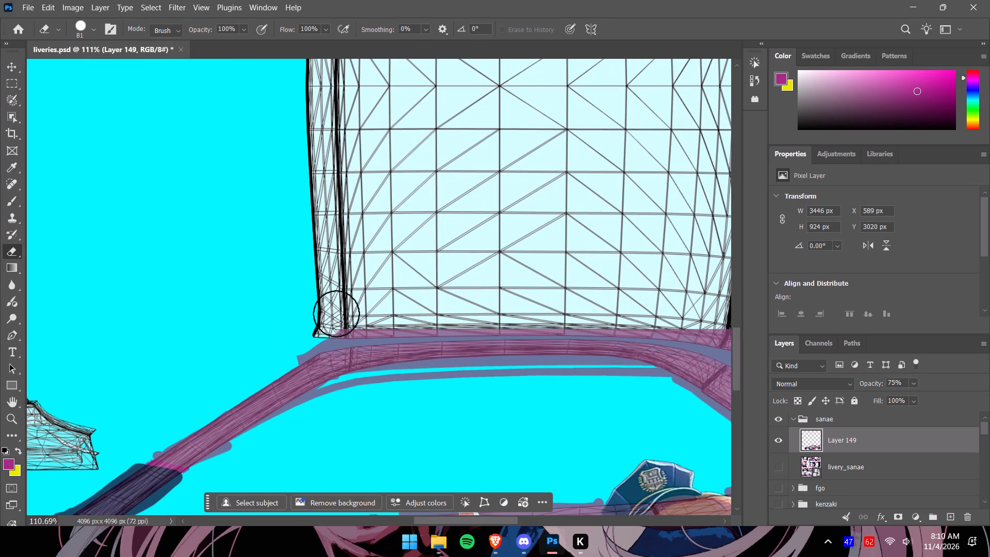
pyautogui.moveTo(336, 314); pyautogui.dragTo(380, 316)
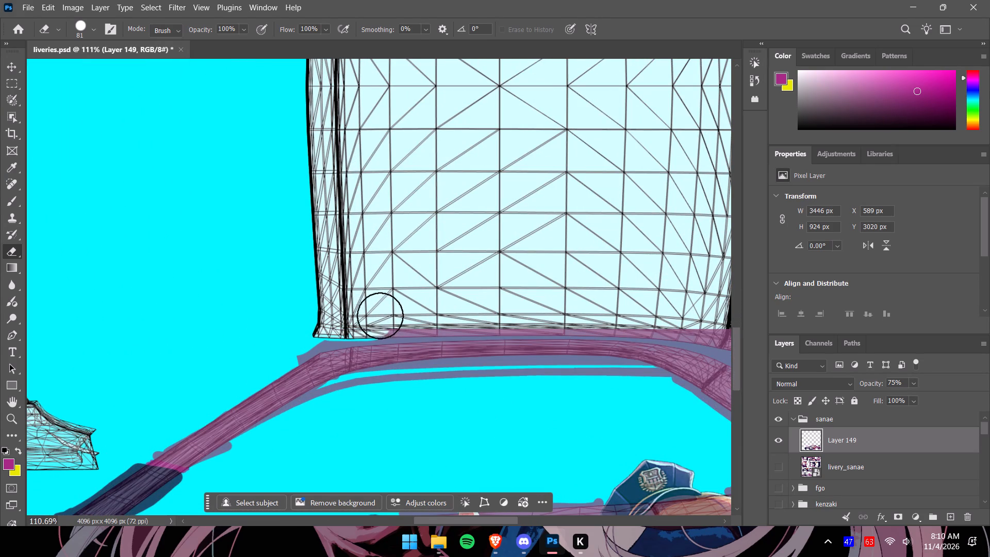
pyautogui.moveTo(380, 316); pyautogui.dragTo(422, 315)
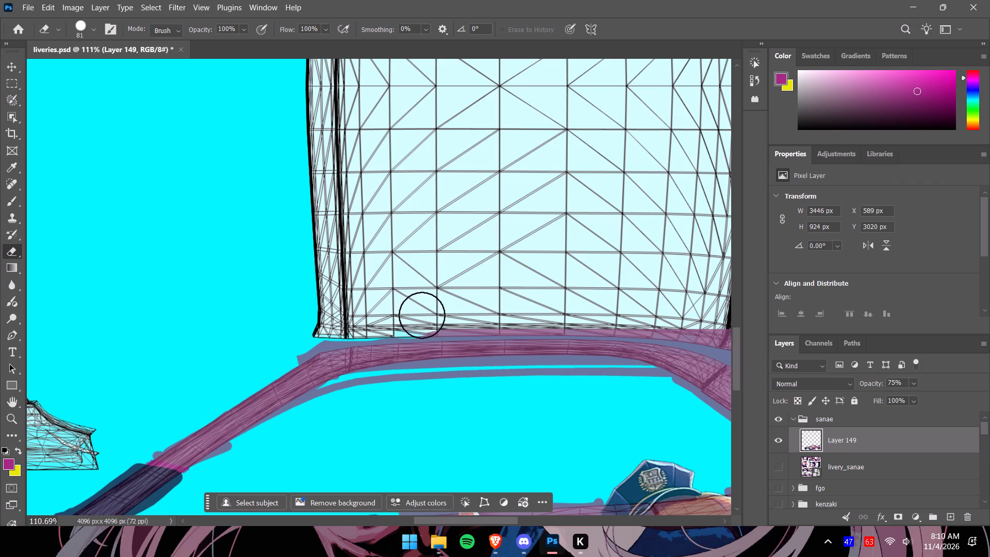
pyautogui.moveTo(422, 315); pyautogui.dragTo(456, 313)
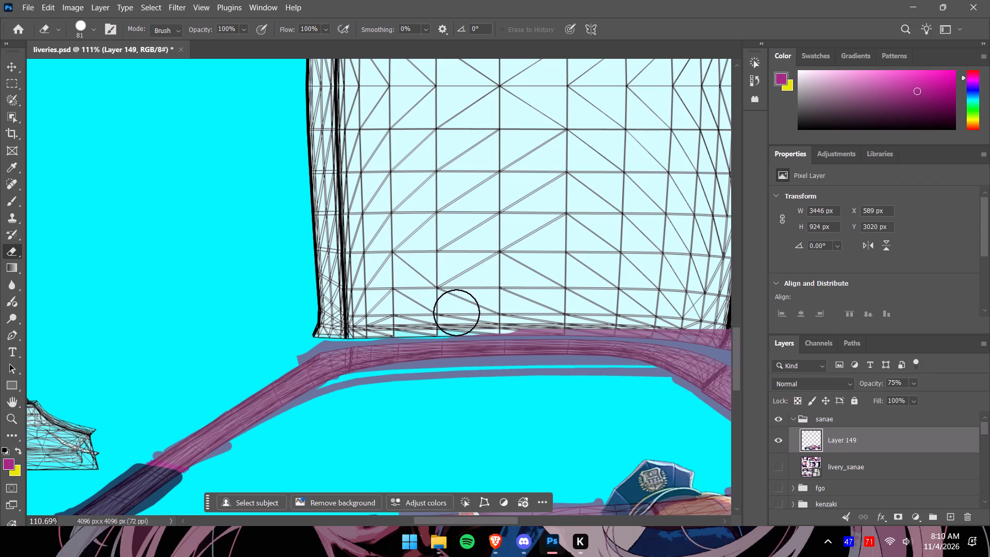
pyautogui.moveTo(456, 313); pyautogui.dragTo(612, 311)
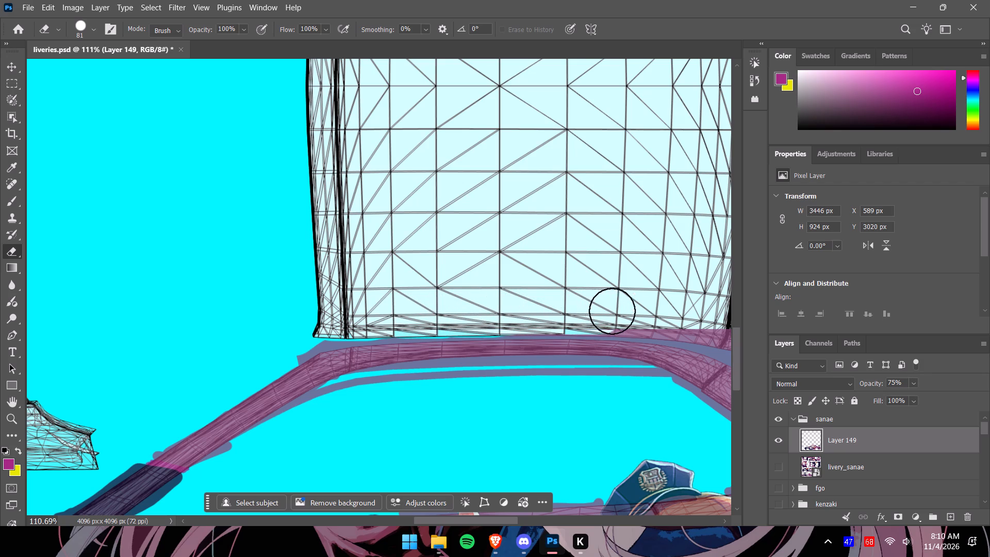
pyautogui.moveTo(612, 311); pyautogui.dragTo(647, 310)
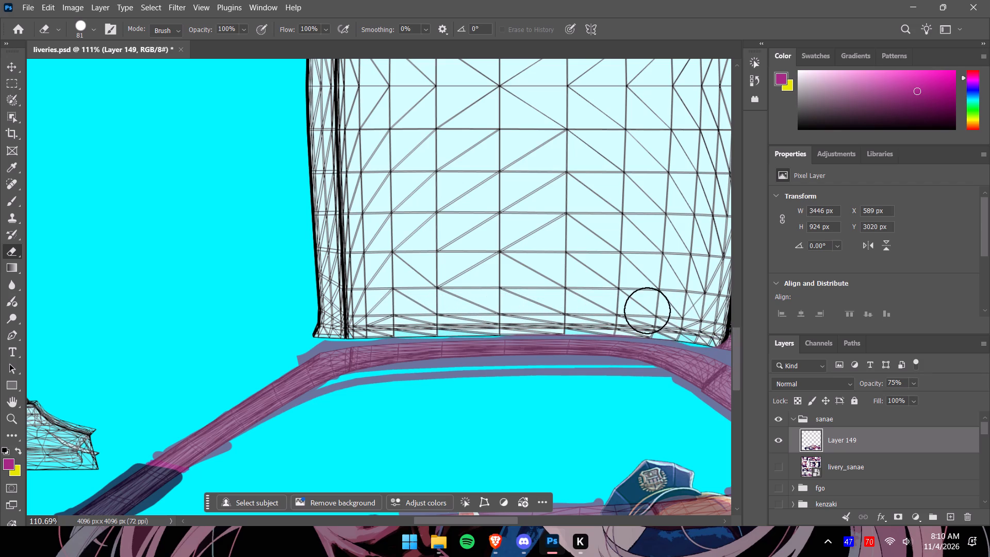
pyautogui.moveTo(647, 310); pyautogui.dragTo(541, 313)
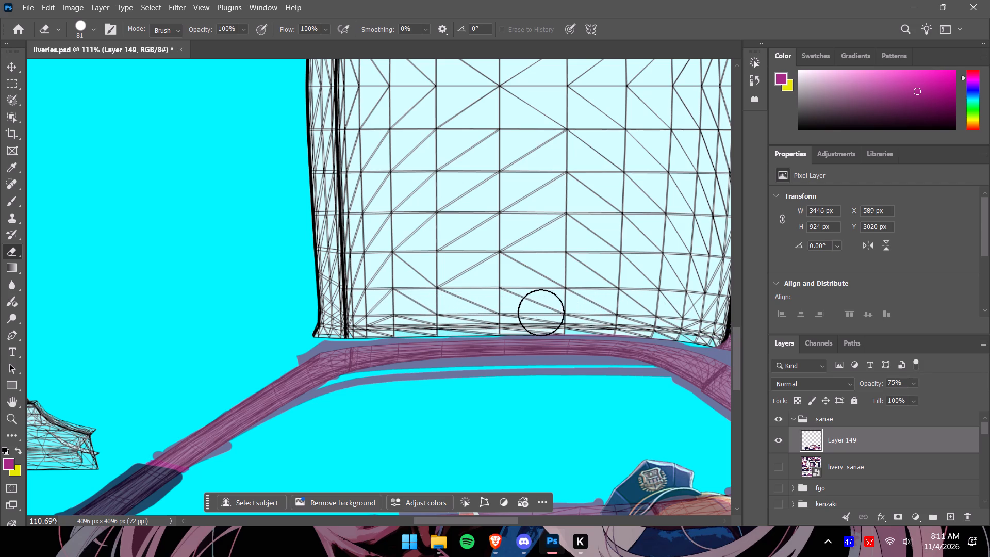
pyautogui.moveTo(541, 313); pyautogui.dragTo(692, 321)
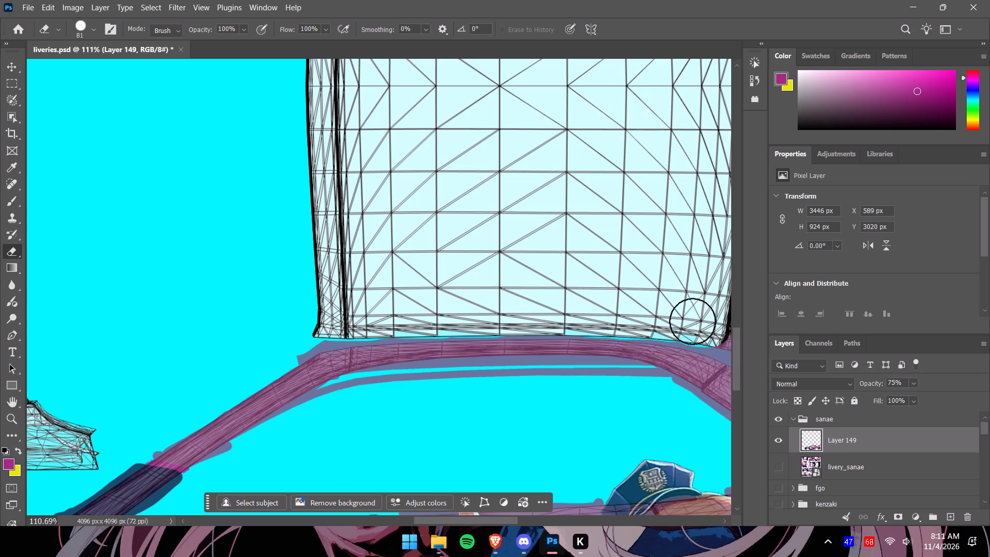
pyautogui.moveTo(692, 321); pyautogui.dragTo(695, 322)
# Erase the magenta and navy artwork covering the rear window frame strip and the adjoining corner of the trunk wireframe.
pyautogui.moveTo(502, 519); pyautogui.dragTo(549, 520)
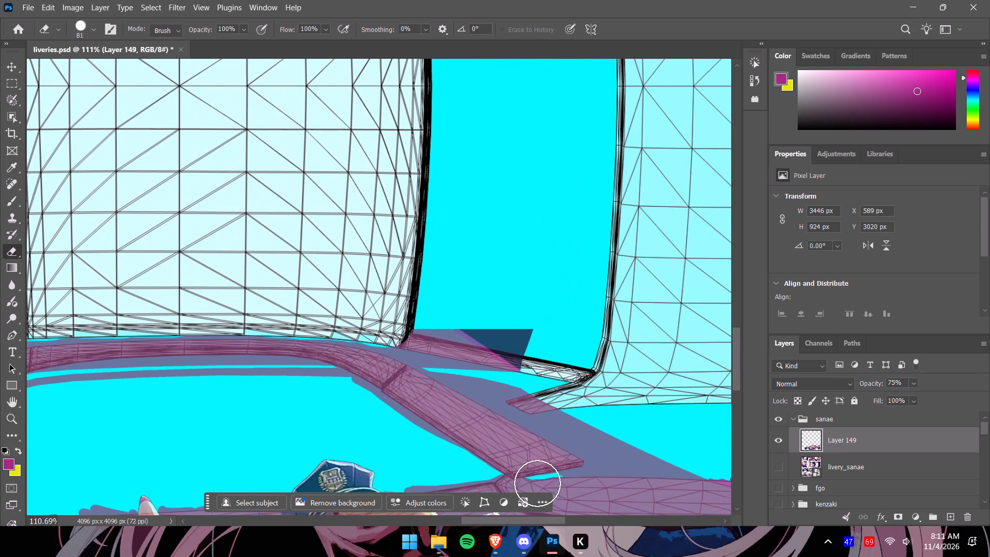
pyautogui.moveTo(387, 324); pyautogui.dragTo(427, 340)
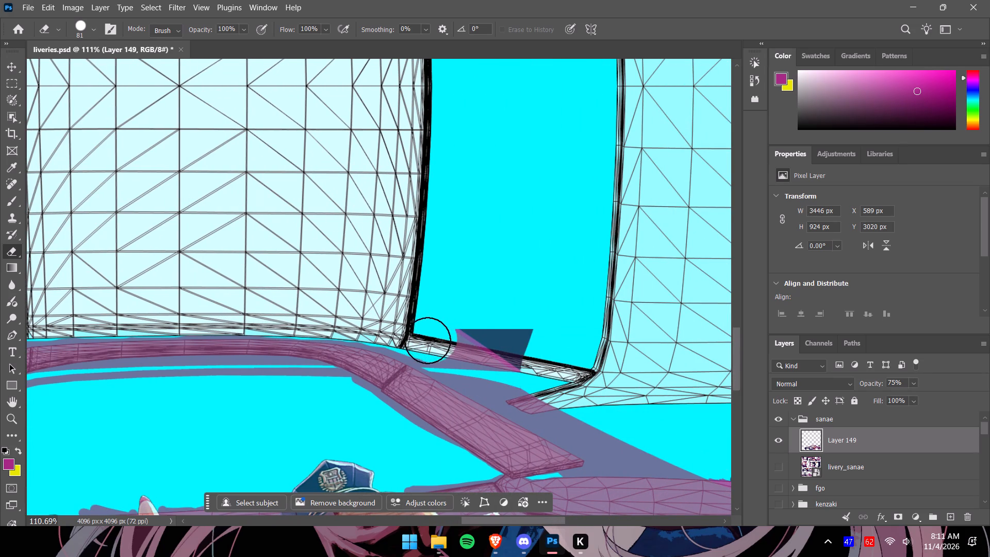
pyautogui.moveTo(427, 340); pyautogui.dragTo(442, 347)
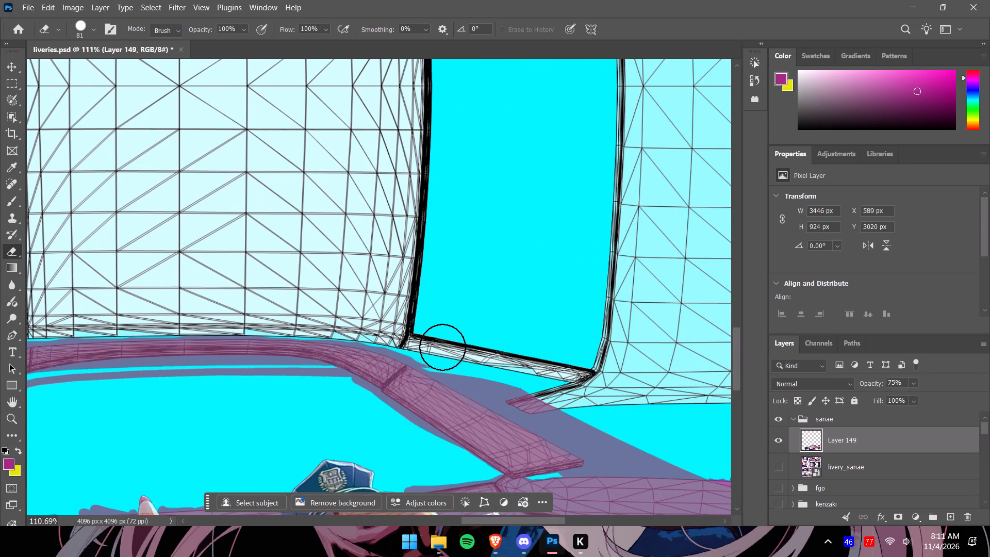
pyautogui.moveTo(442, 347); pyautogui.dragTo(662, 383)
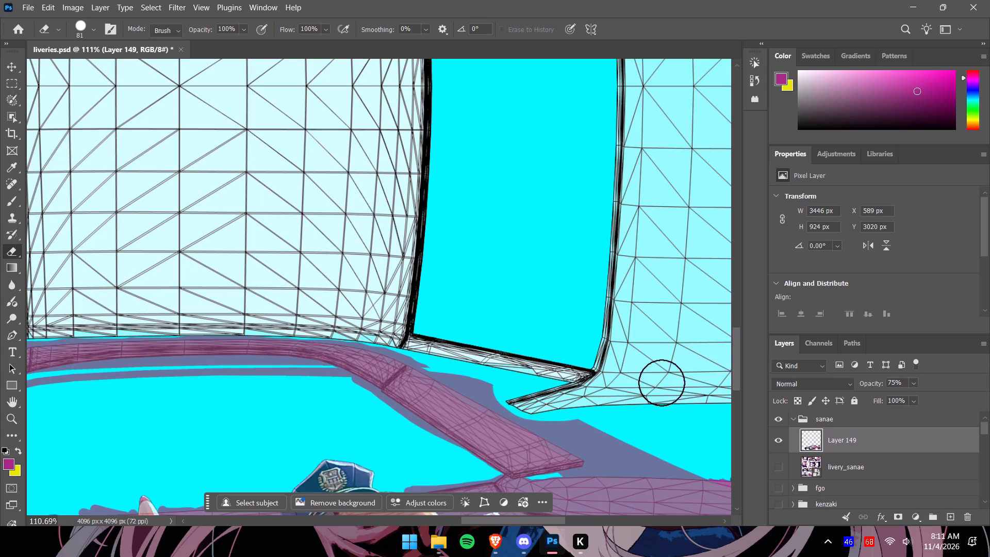
pyautogui.moveTo(662, 383); pyautogui.dragTo(664, 383)
# Erase the stray navy block overlapping the lower rear corner of the trunk wireframe.
pyautogui.keyDown('alt'); pyautogui.scroll(-12, 666, 386); pyautogui.keyUp('alt')
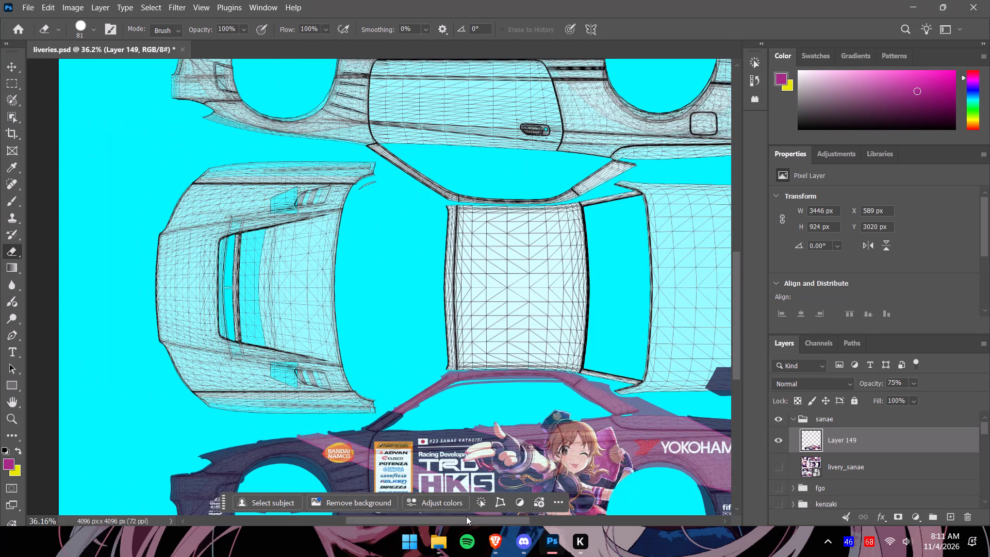
pyautogui.moveTo(466, 523); pyautogui.dragTo(530, 517)
pyautogui.moveTo(458, 386); pyautogui.dragTo(549, 390)
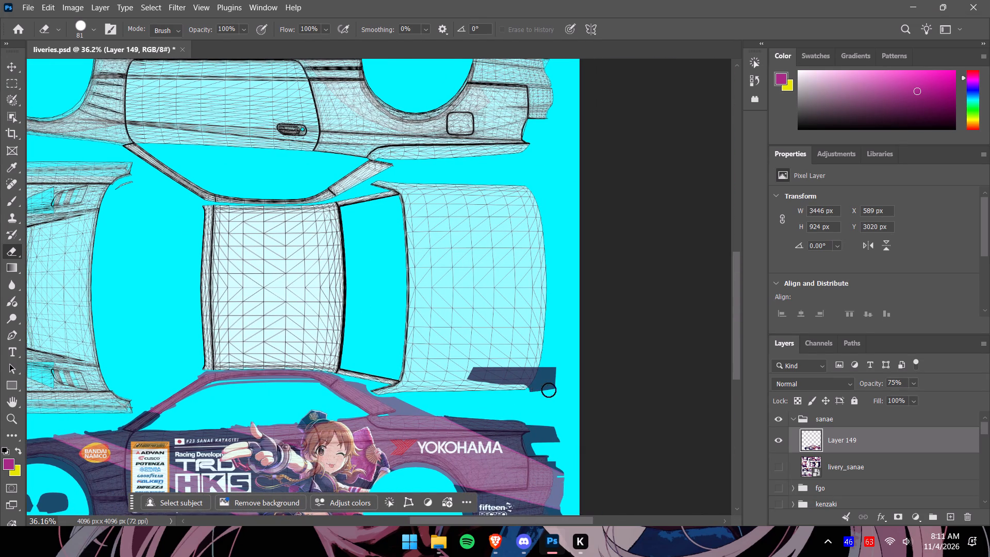
pyautogui.moveTo(549, 390); pyautogui.dragTo(531, 381)
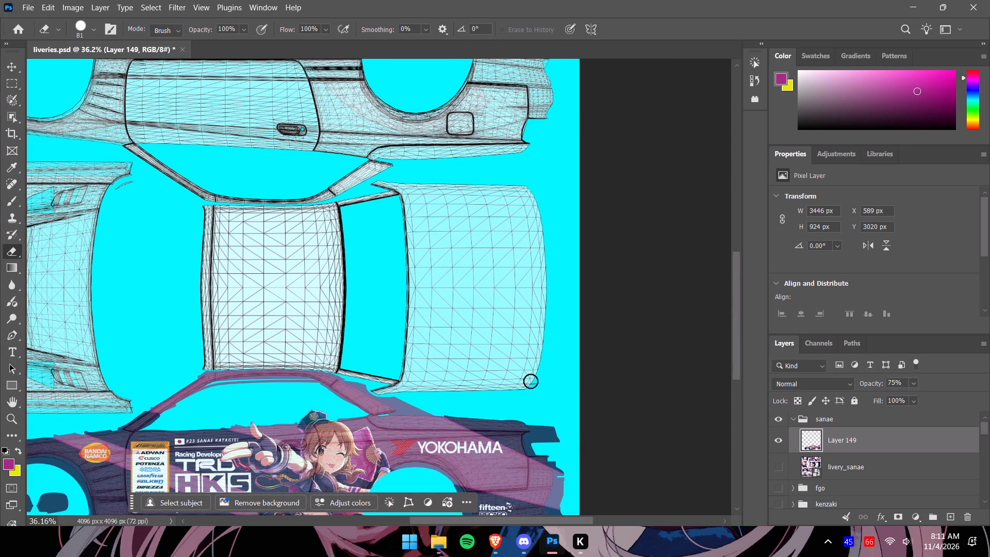
pyautogui.moveTo(531, 381); pyautogui.dragTo(541, 341)
# Restore the opacity of Layer 149 to 100%.
pyautogui.keyDown('alt'); pyautogui.scroll(-5, 469, 264); pyautogui.keyUp('alt')
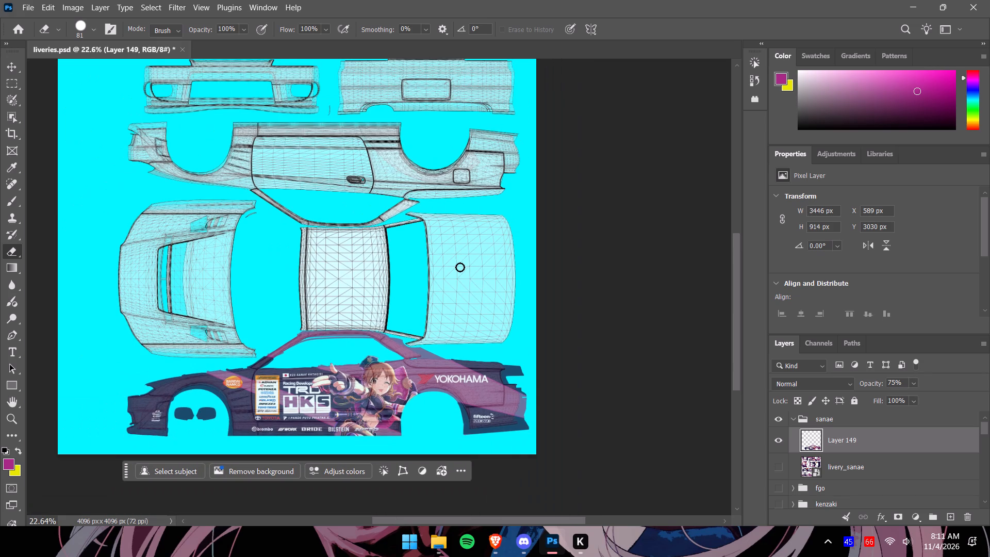
pyautogui.keyDown('alt'); pyautogui.scroll(7, 200, 377); pyautogui.keyUp('alt')
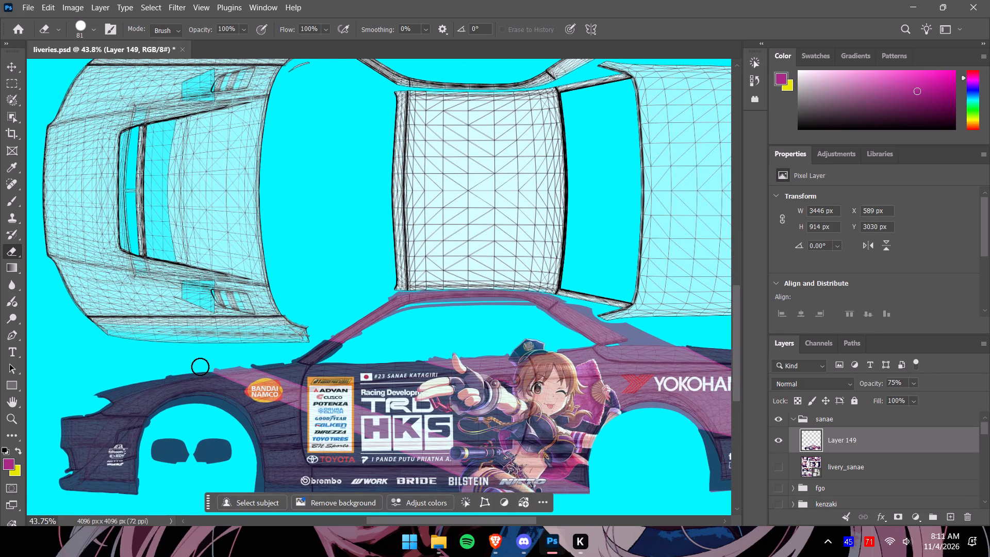
pyautogui.keyDown('alt'); pyautogui.scroll(4, 200, 367); pyautogui.keyUp('alt')
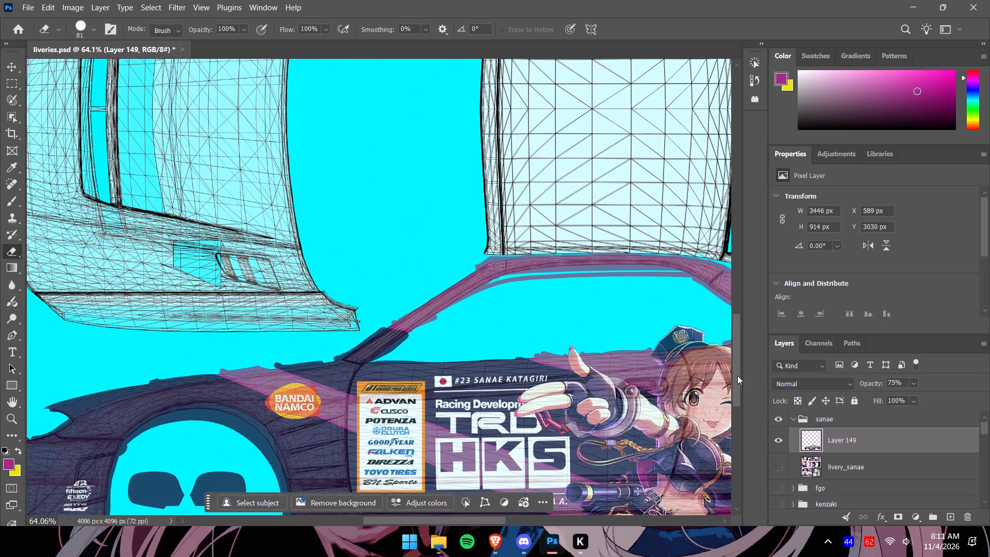
pyautogui.moveTo(737, 376); pyautogui.dragTo(742, 399)
pyautogui.keyDown('alt'); pyautogui.scroll(3, 457, 389); pyautogui.keyUp('alt')
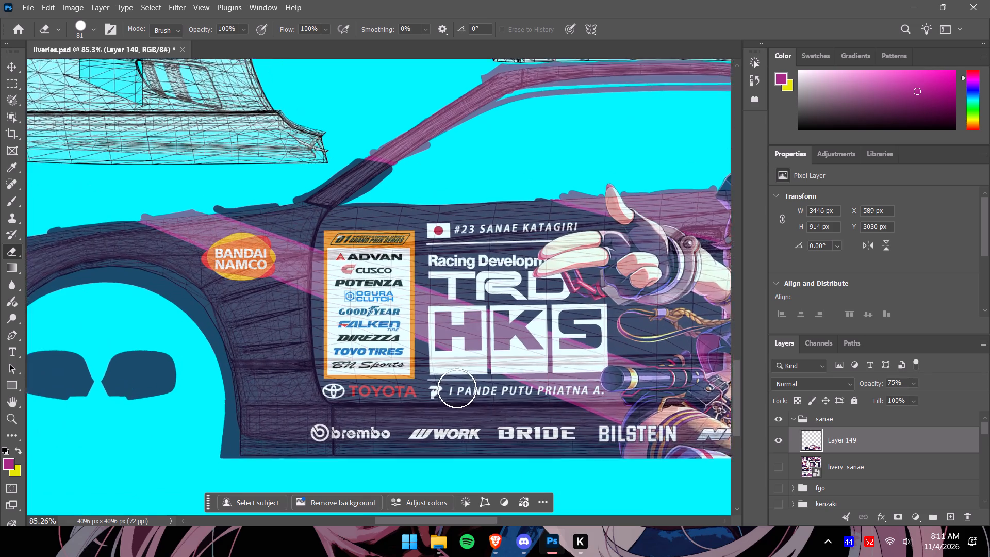
pyautogui.keyDown('alt'); pyautogui.scroll(3, 457, 388); pyautogui.keyUp('alt')
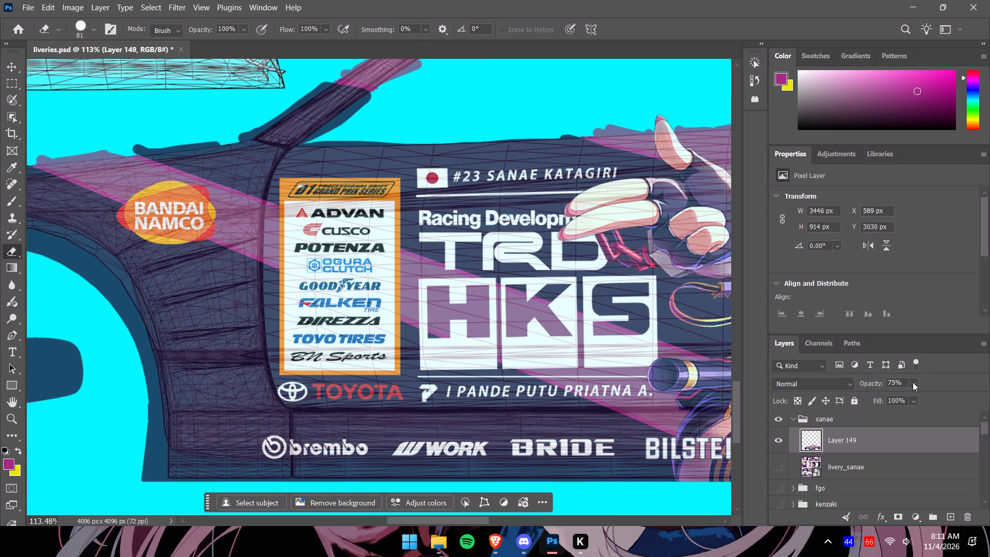
pyautogui.click(913, 382)
pyautogui.moveTo(925, 395); pyautogui.dragTo(967, 402)
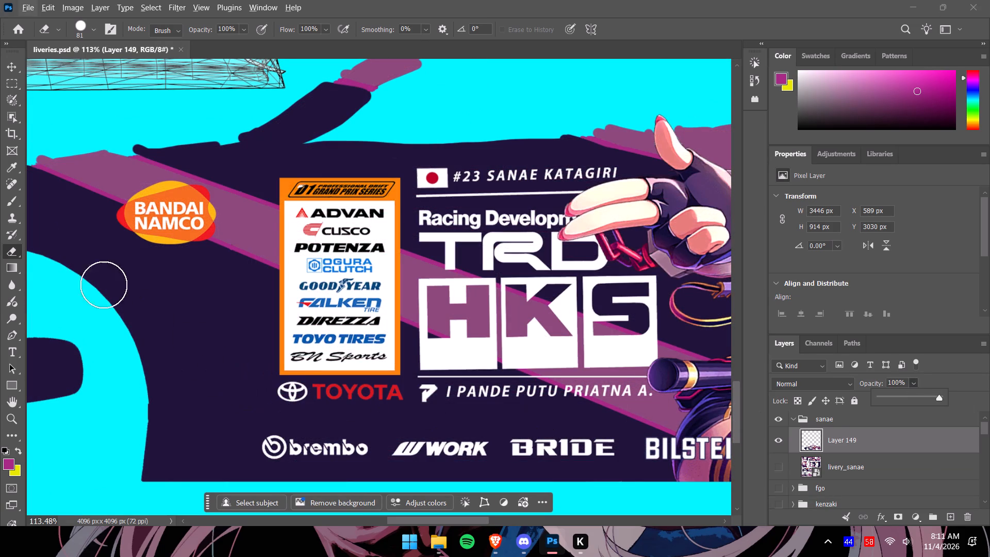
# With a 29 px hard round brush in the sampled navy, paint over the Toyota emblem and wordmark below the sponsor panel.
pyautogui.click(8, 205)
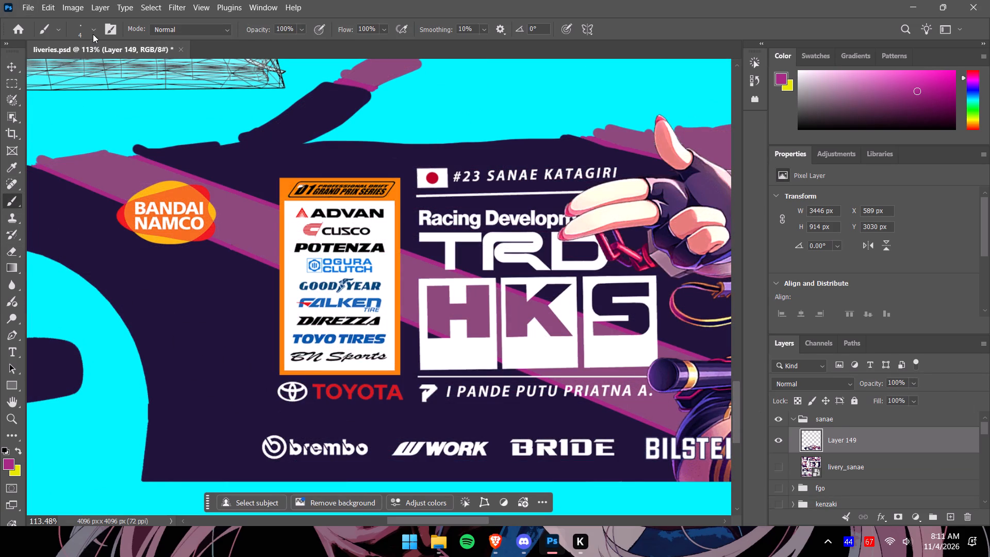
pyautogui.click(94, 30)
pyautogui.moveTo(143, 56); pyautogui.dragTo(106, 55)
pyautogui.press('1')
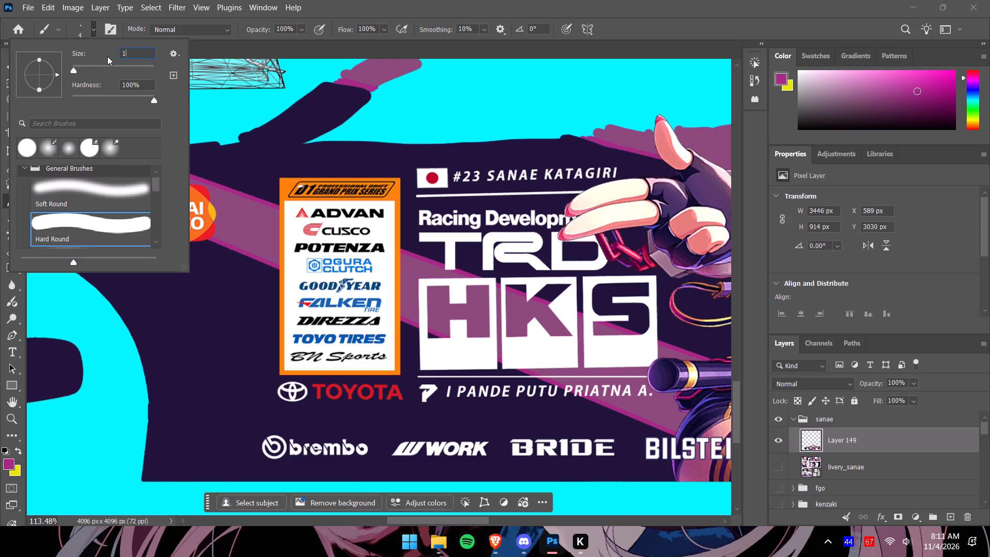
pyautogui.press('0')
pyautogui.click(90, 27)
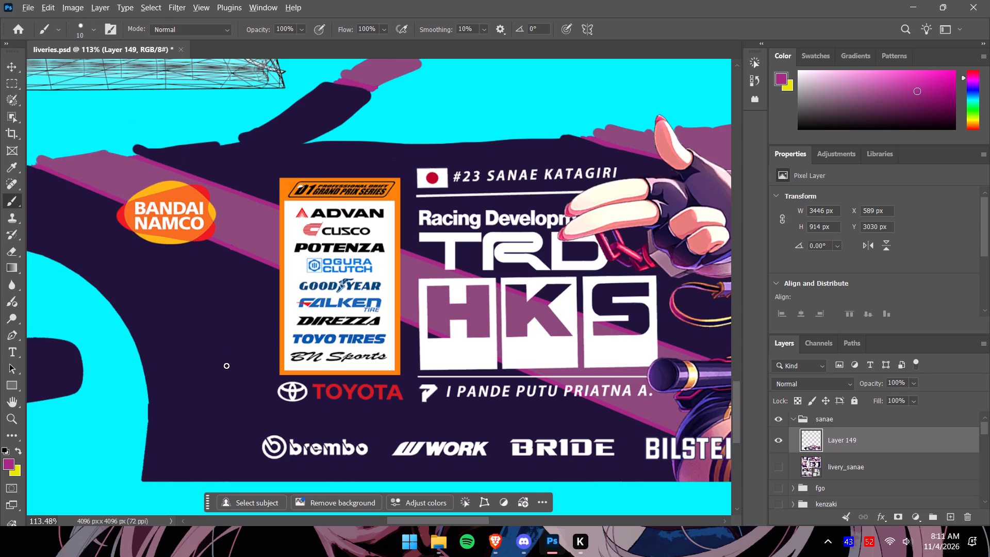
pyautogui.keyDown('alt'); pyautogui.click(226, 366); pyautogui.keyUp('alt')
pyautogui.click(92, 31)
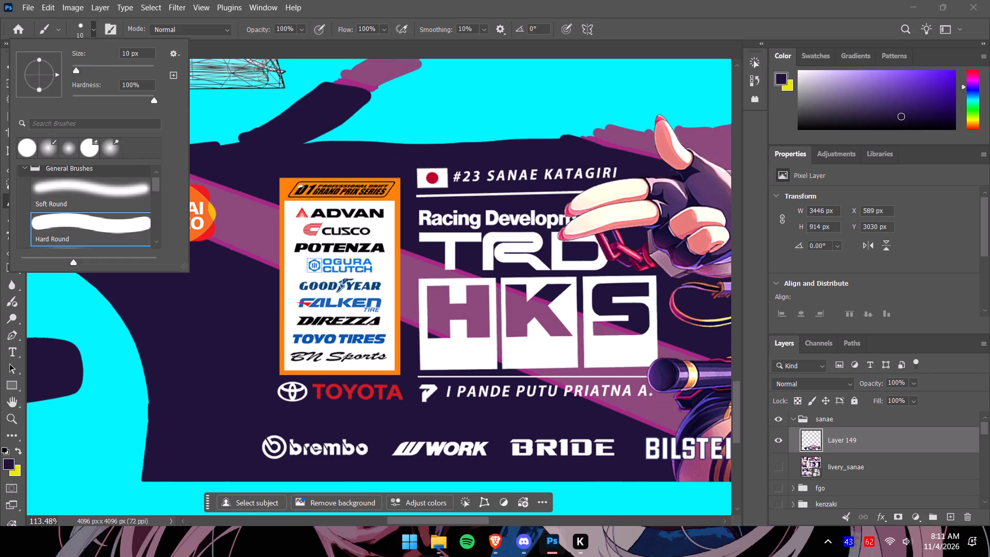
pyautogui.moveTo(142, 53); pyautogui.dragTo(105, 52)
pyautogui.write('29')
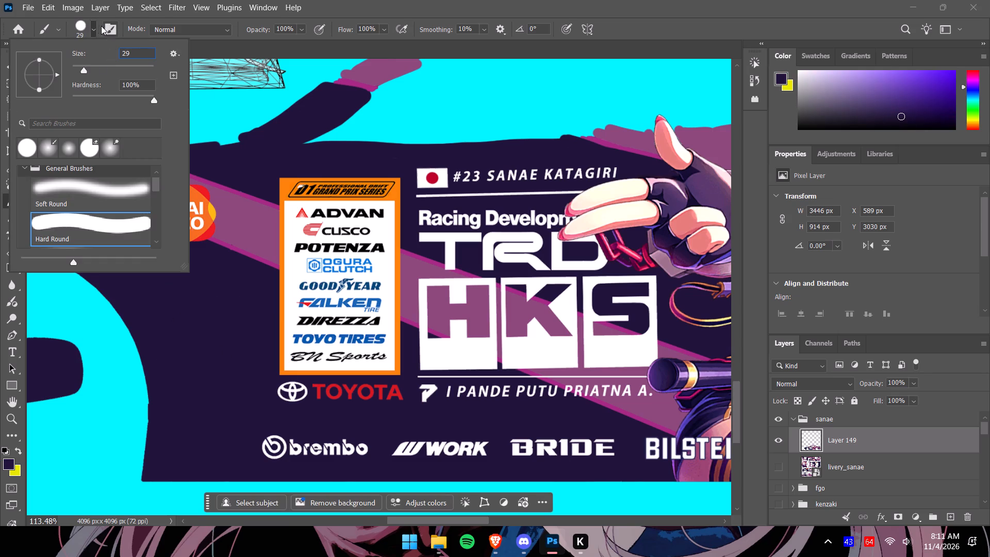
pyautogui.click(95, 25)
pyautogui.keyDown('alt'); pyautogui.scroll(8, 327, 402); pyautogui.keyUp('alt')
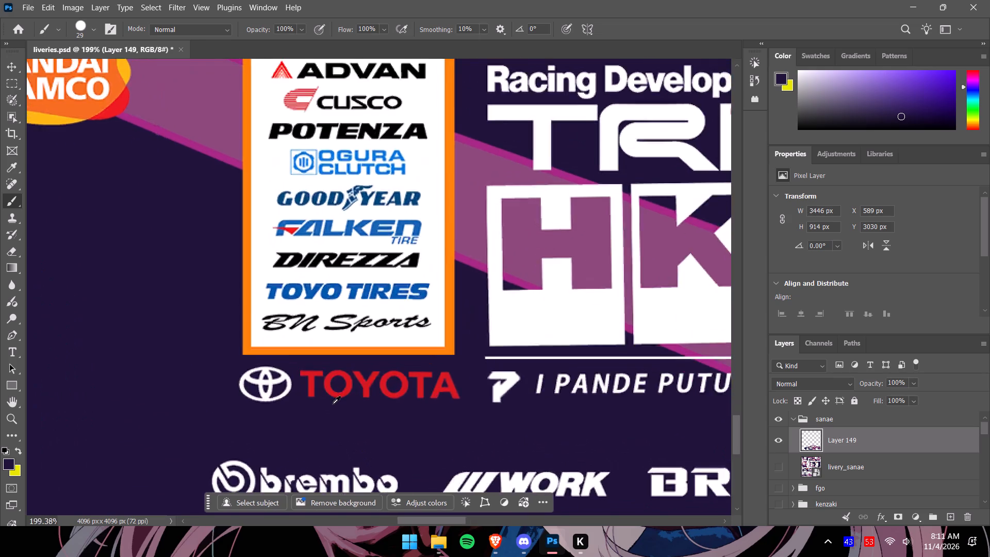
pyautogui.keyDown('alt'); pyautogui.scroll(7, 333, 404); pyautogui.keyUp('alt')
pyautogui.moveTo(124, 353); pyautogui.dragTo(433, 369)
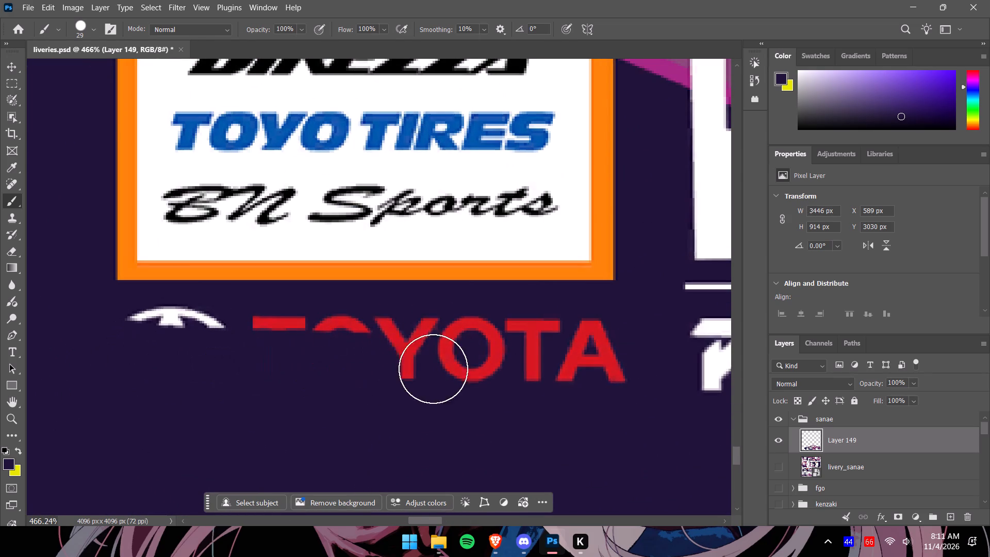
pyautogui.moveTo(433, 369); pyautogui.dragTo(145, 323)
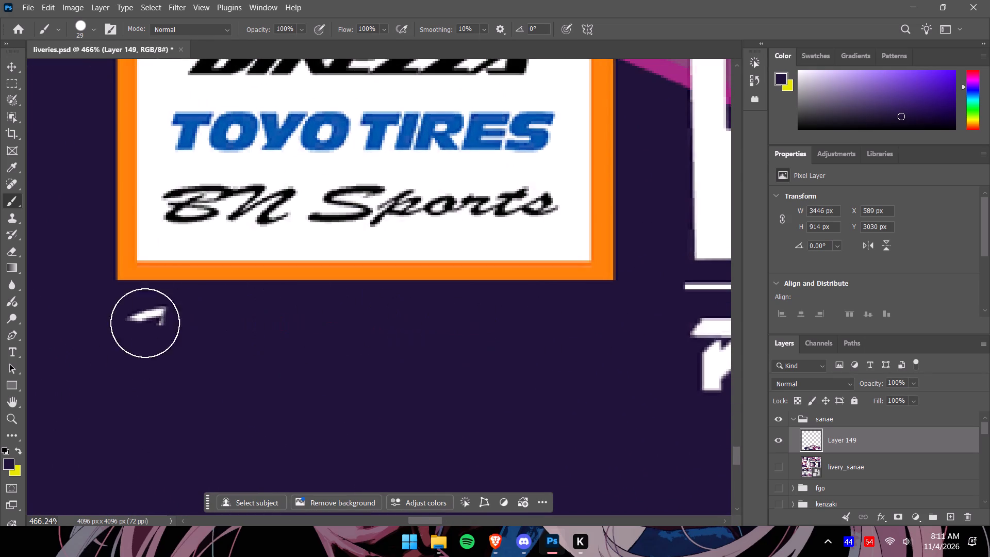
pyautogui.moveTo(145, 323); pyautogui.dragTo(98, 337)
# Inspect the side artwork at full opacity, checking the door sponsor area and the front fender.
pyautogui.keyDown('alt'); pyautogui.scroll(-13, 363, 316); pyautogui.keyUp('alt')
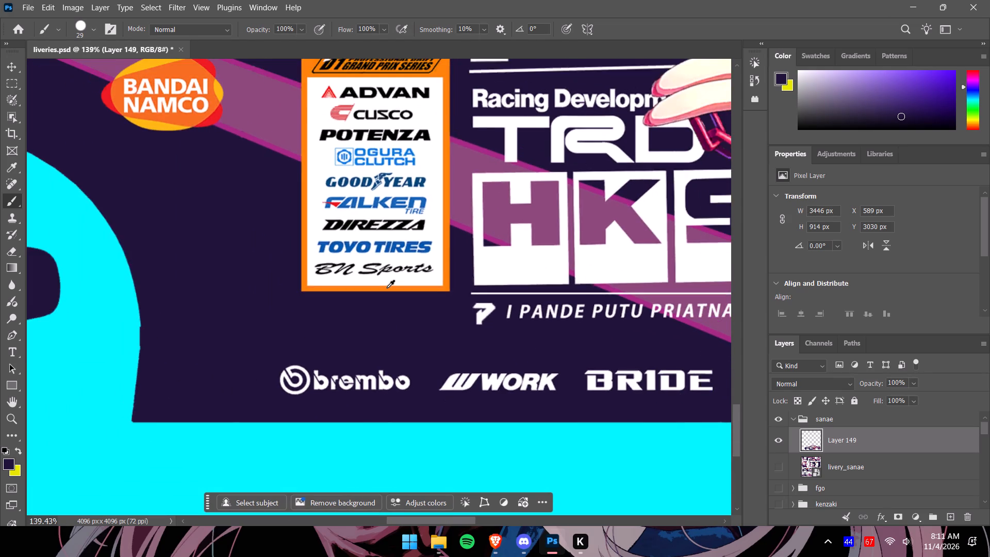
pyautogui.keyDown('alt'); pyautogui.scroll(-4, 387, 288); pyautogui.keyUp('alt')
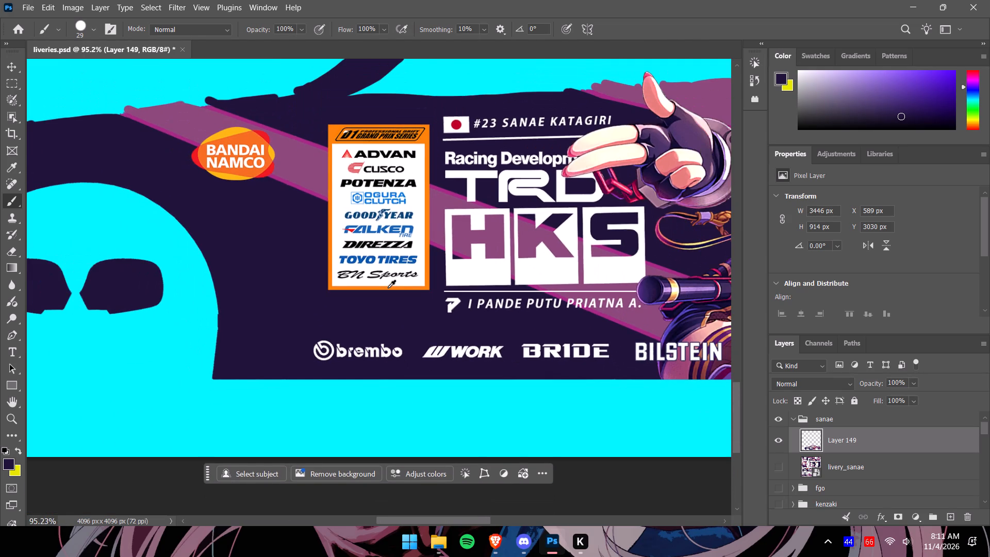
pyautogui.keyDown('alt'); pyautogui.scroll(-7, 388, 288); pyautogui.keyUp('alt')
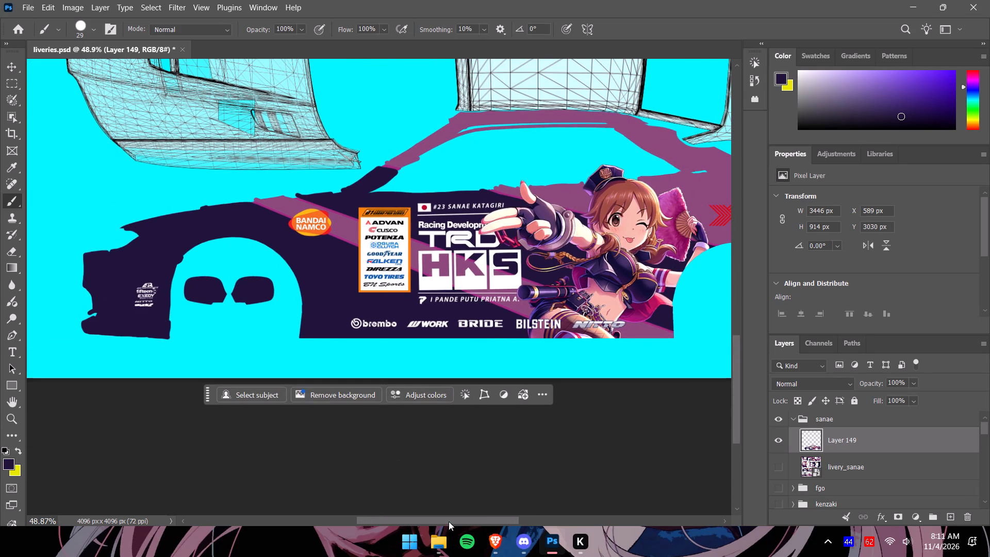
pyautogui.keyDown('alt'); pyautogui.scroll(8, 115, 313); pyautogui.keyUp('alt')
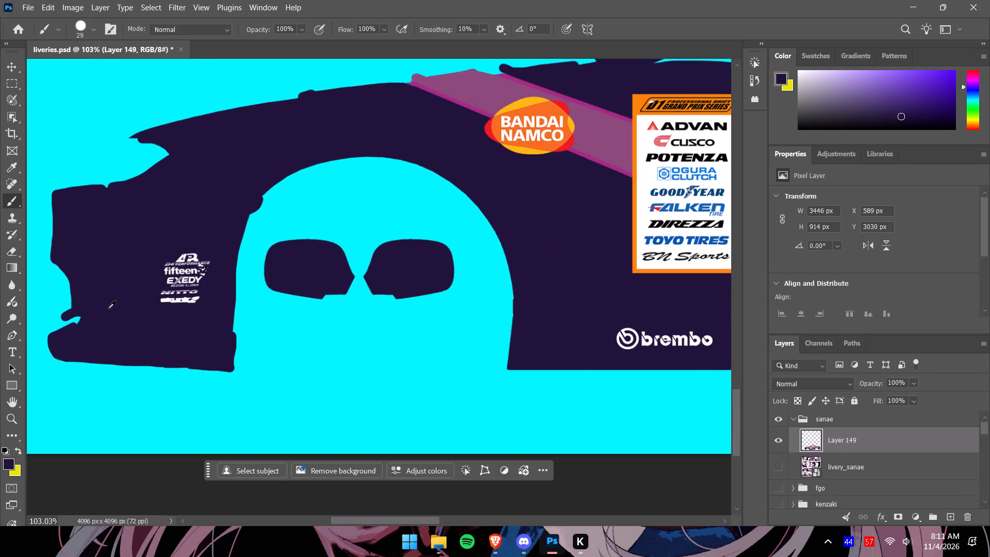
pyautogui.keyDown('alt'); pyautogui.scroll(4, 108, 308); pyautogui.keyUp('alt')
pyautogui.keyDown('alt'); pyautogui.scroll(-15, 108, 308); pyautogui.keyUp('alt')
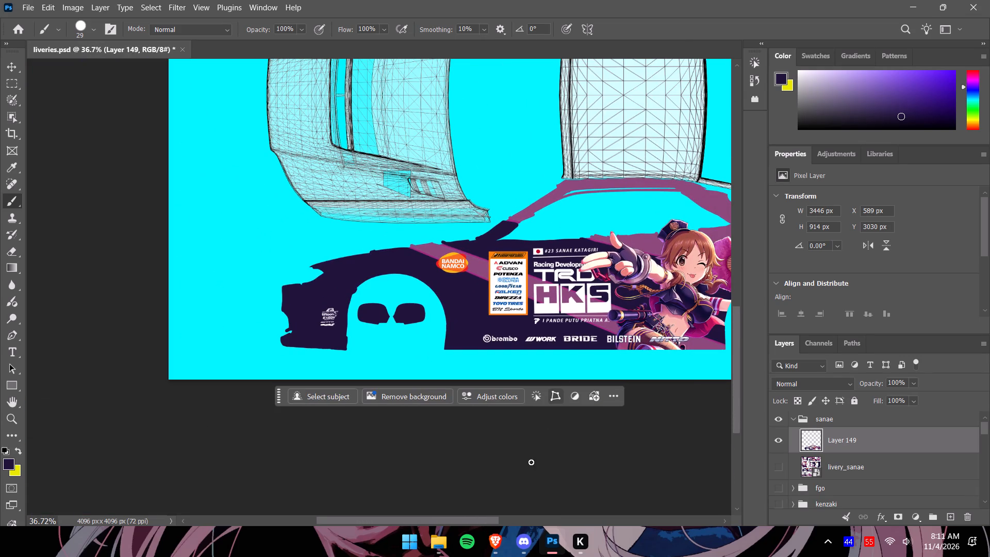
# Inspect the full side artwork from front fender to rear bumper, with a closer check of the windshield pillar and roof line.
pyautogui.moveTo(493, 522); pyautogui.dragTo(551, 521)
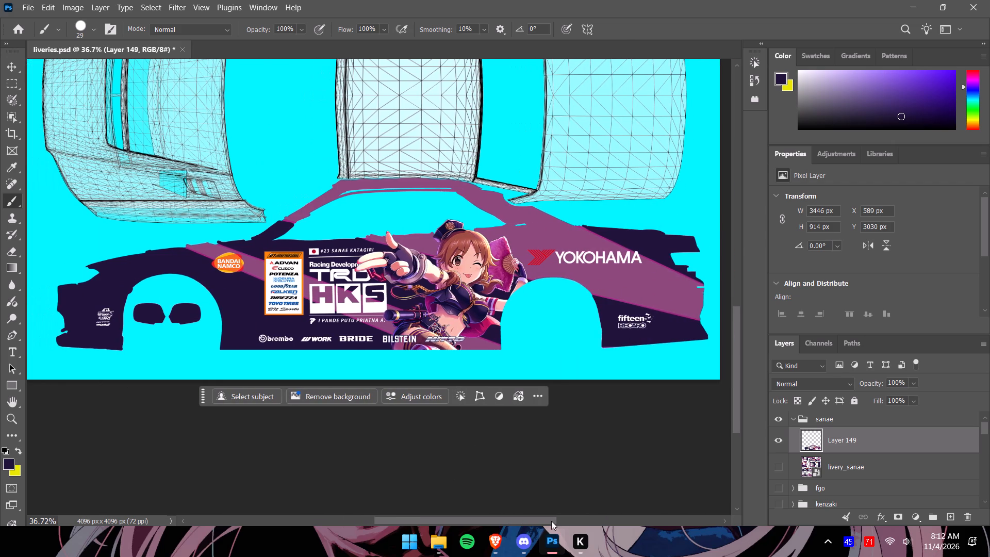
pyautogui.moveTo(551, 521); pyautogui.dragTo(553, 521)
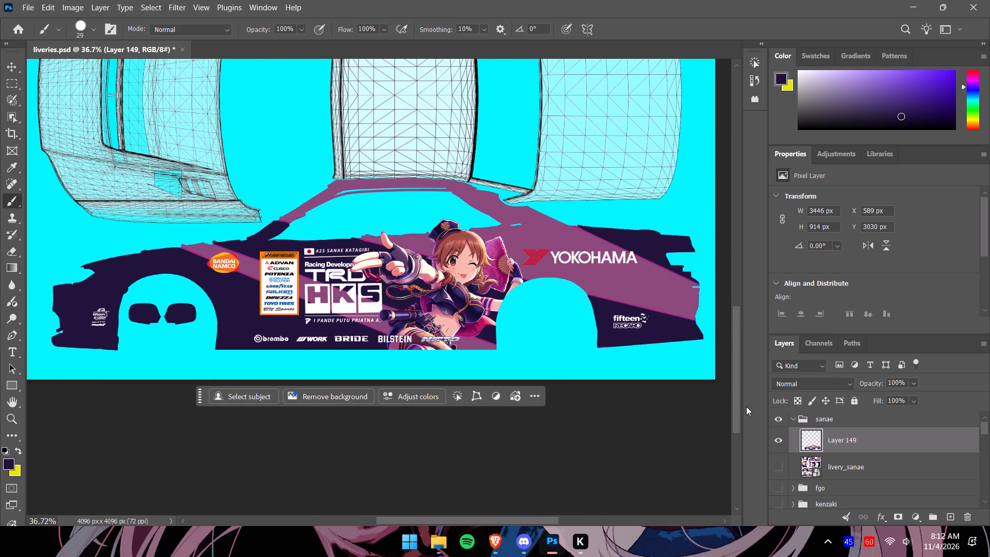
pyautogui.moveTo(738, 409); pyautogui.dragTo(739, 404)
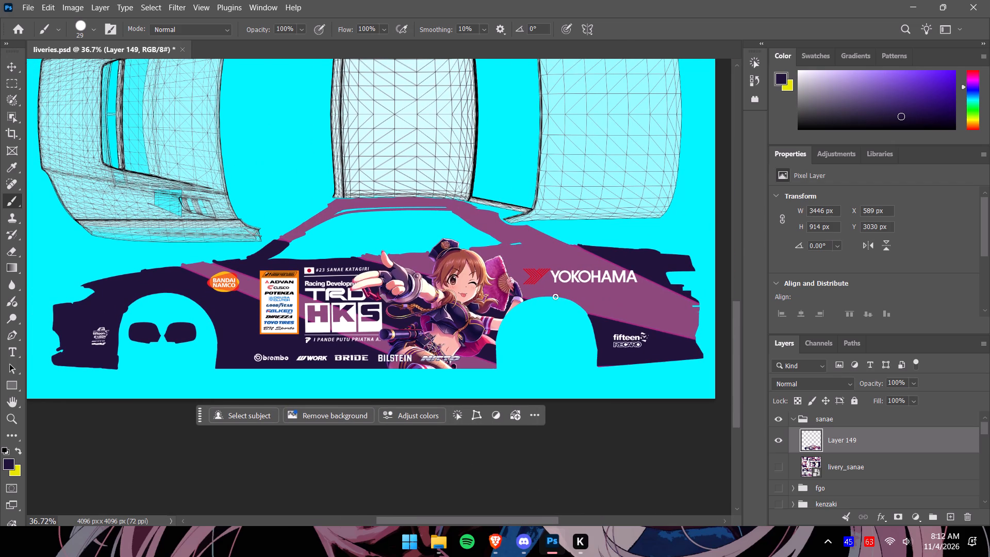
pyautogui.keyDown('alt'); pyautogui.scroll(12, 336, 195); pyautogui.keyUp('alt')
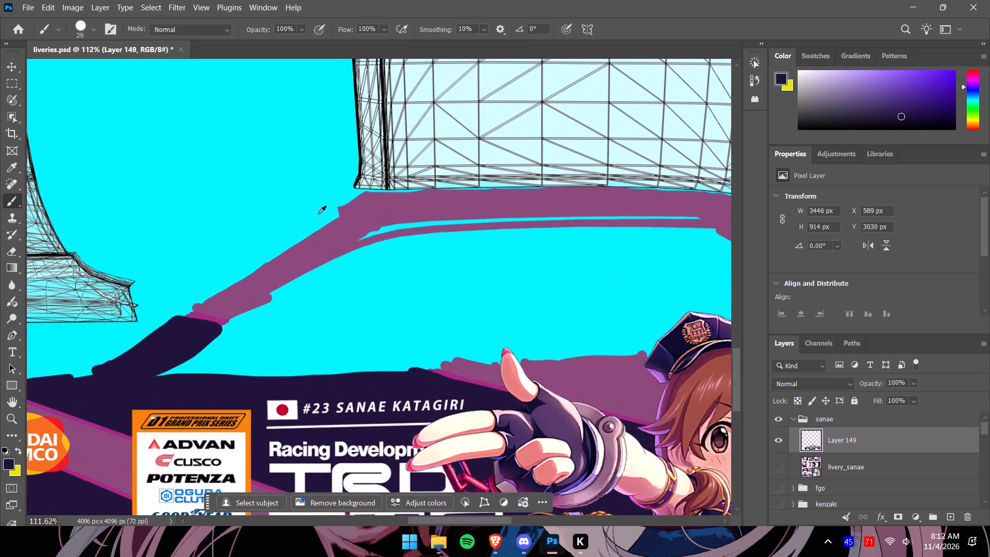
pyautogui.keyDown('alt'); pyautogui.scroll(-9, 318, 215); pyautogui.keyUp('alt')
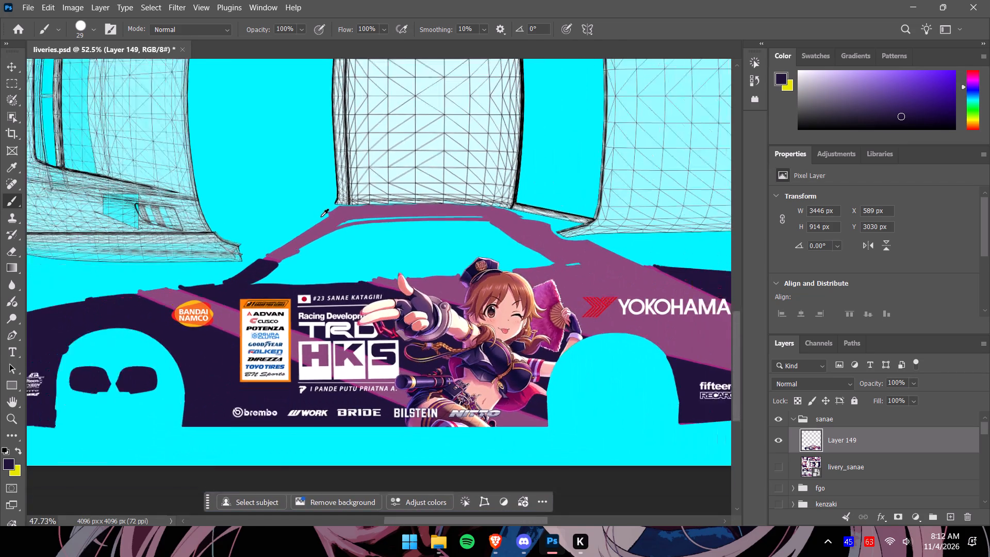
pyautogui.keyDown('alt'); pyautogui.scroll(-1, 321, 217); pyautogui.keyUp('alt')
# Save the livery document with the completed side artwork.
pyautogui.click(30, 9)
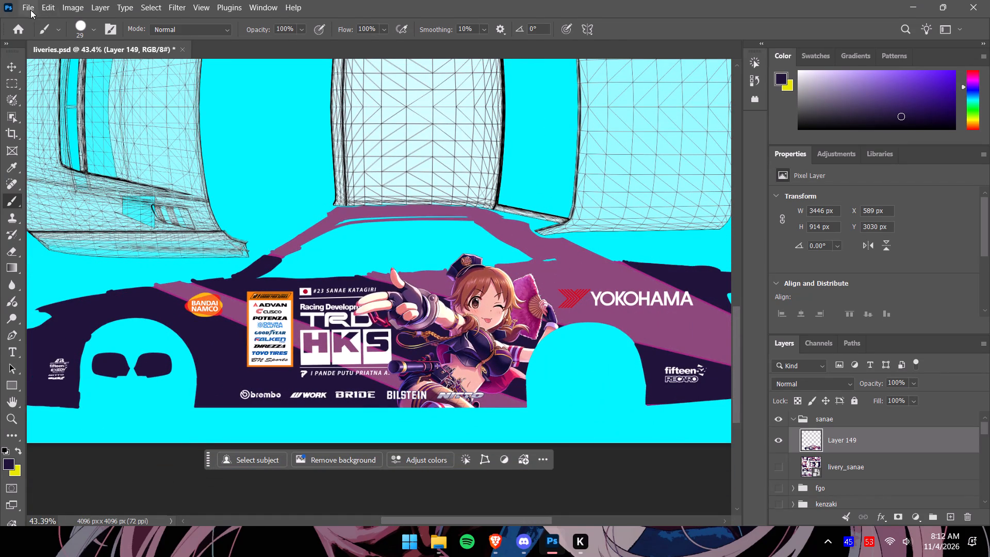
pyautogui.click(86, 152)
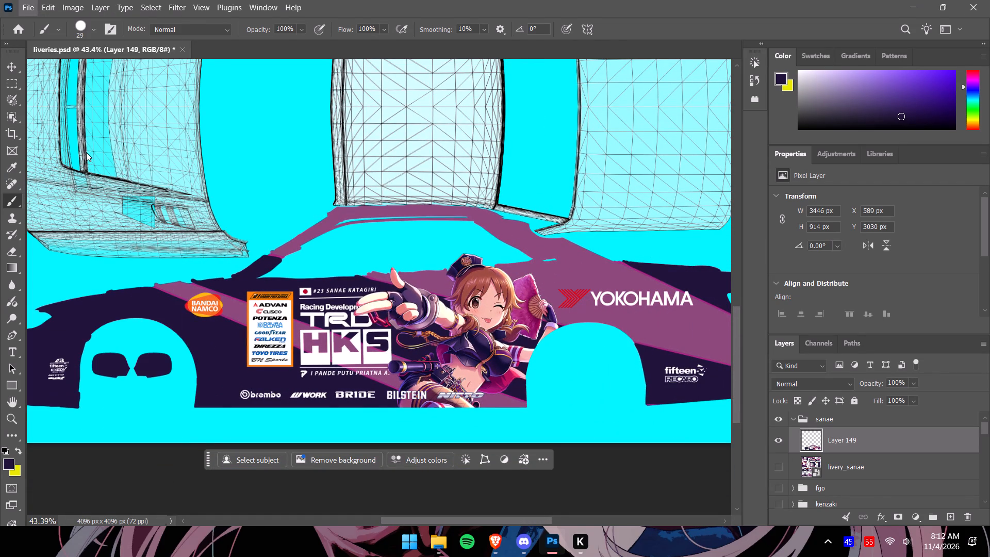